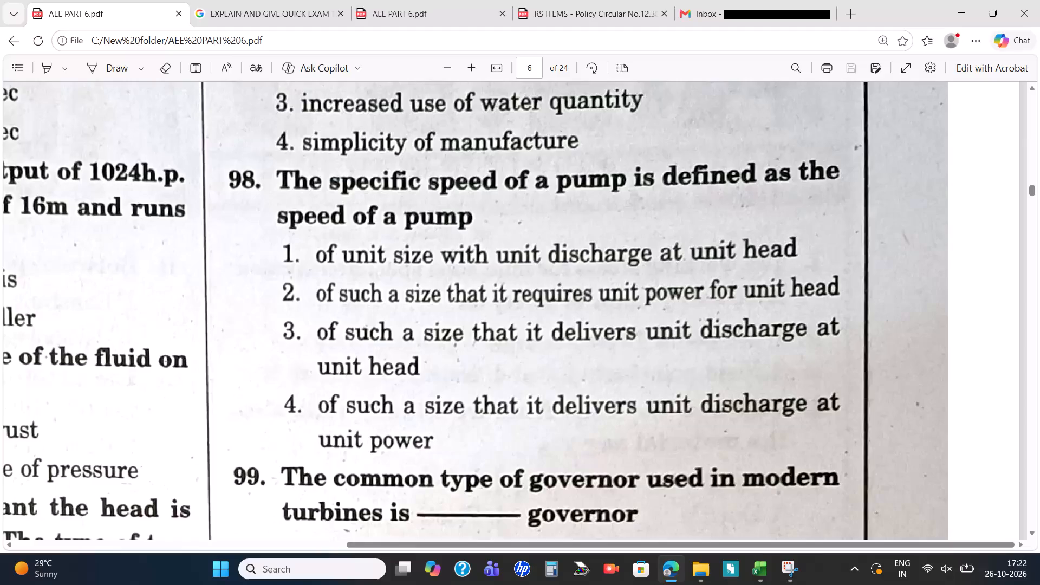
Read questions 98 to 100 on page 6 of the AEE PART 6 PDF.
scroll(576, 455, "down", 3)
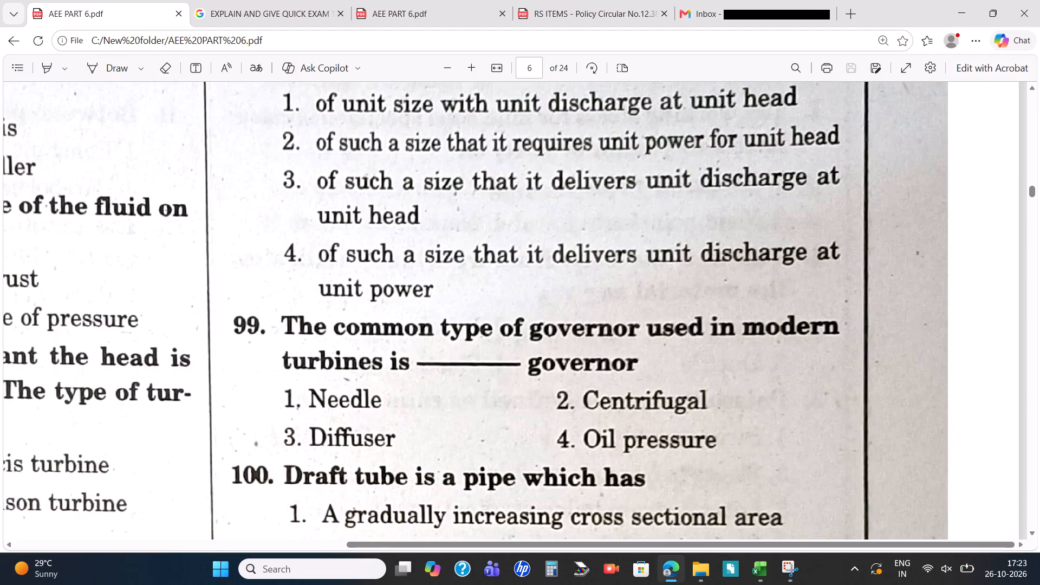
left_click(383, 0)
left_click(61, 0)
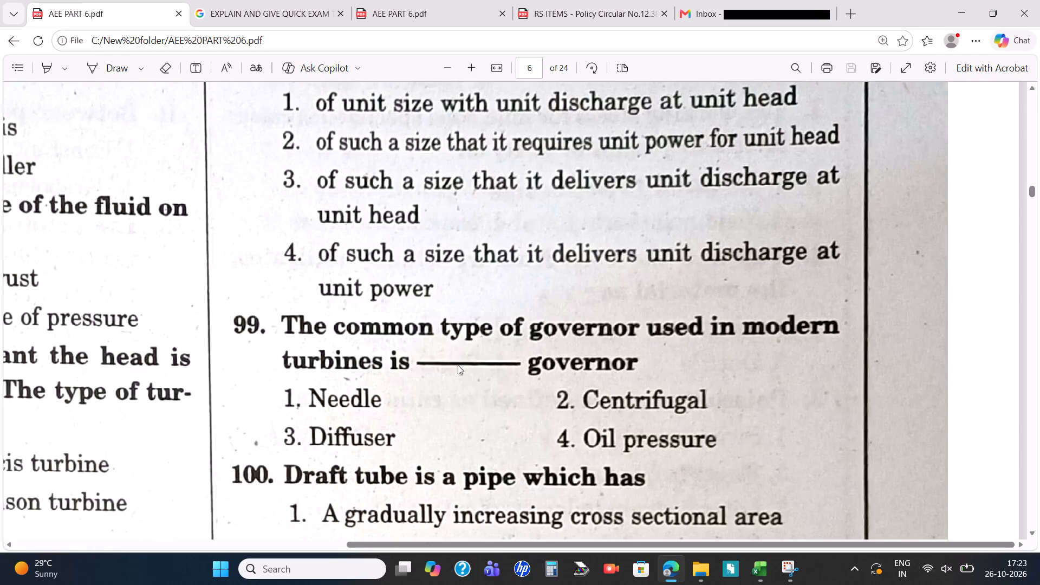
scroll(521, 450, "down", 4)
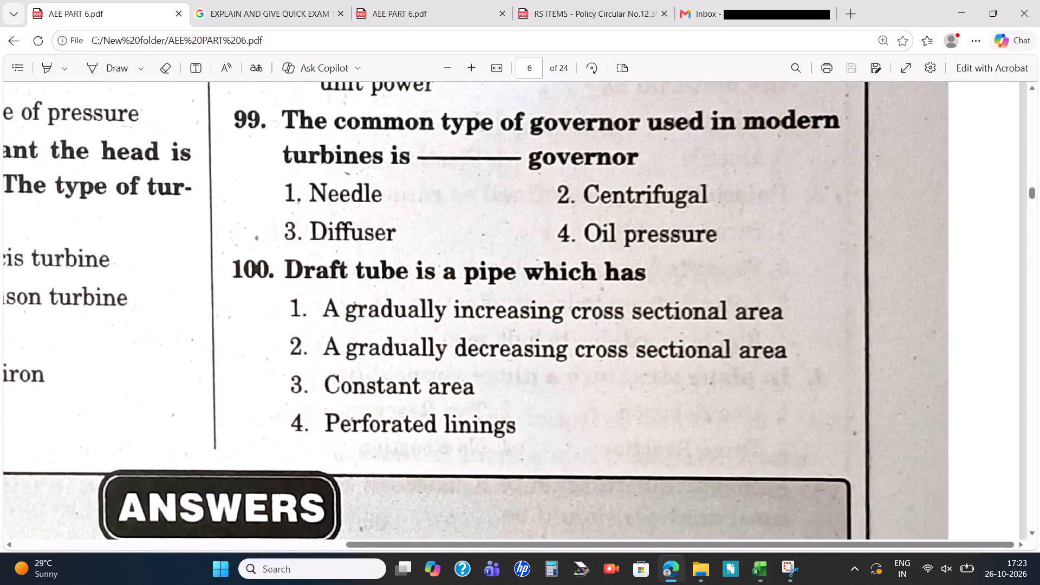
left_click(257, 0)
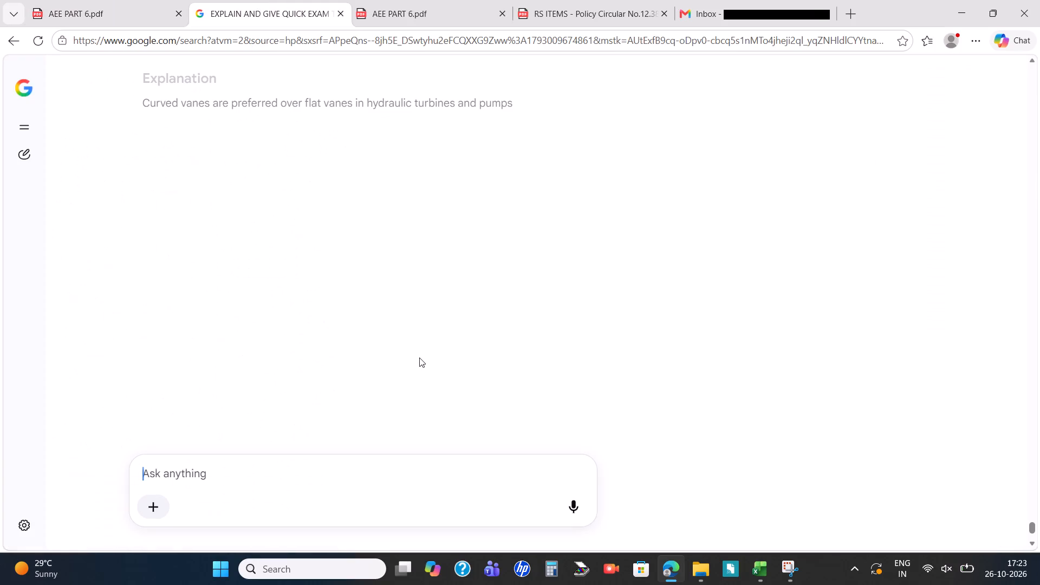
left_click(138, 0)
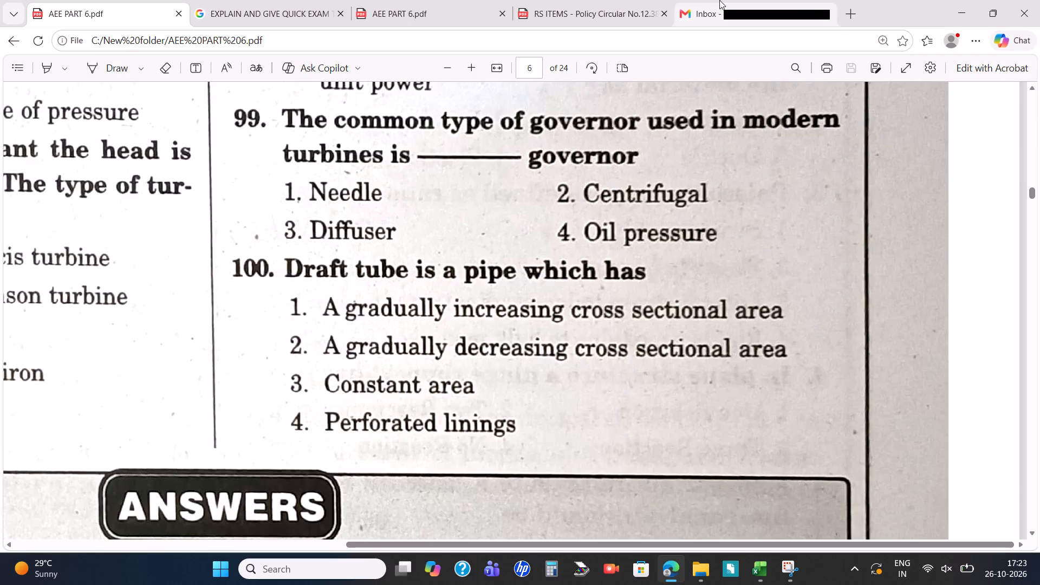
left_click(486, 0)
left_click(131, 0)
Switch to the 78-335 Excel workbook and enter 5582 motorised and 49663 non-motorised vehicles in K8 and K9 of Sheet2.
key("alt+Tab")
key("alt+Tab")
key("alt+Tab")
key("alt+Tab")
key("alt+Tab")
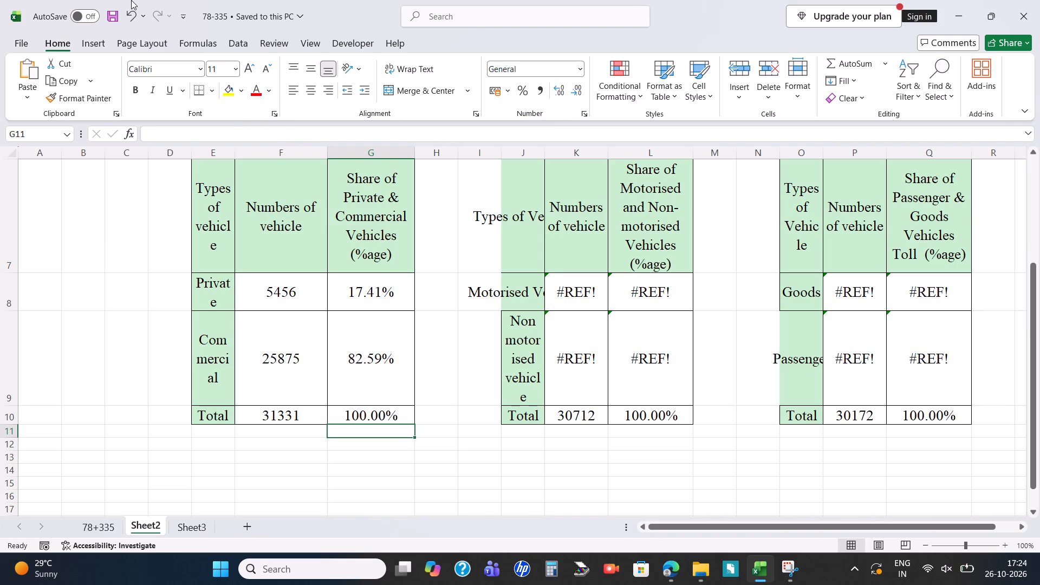
left_click(607, 206)
left_click(575, 294)
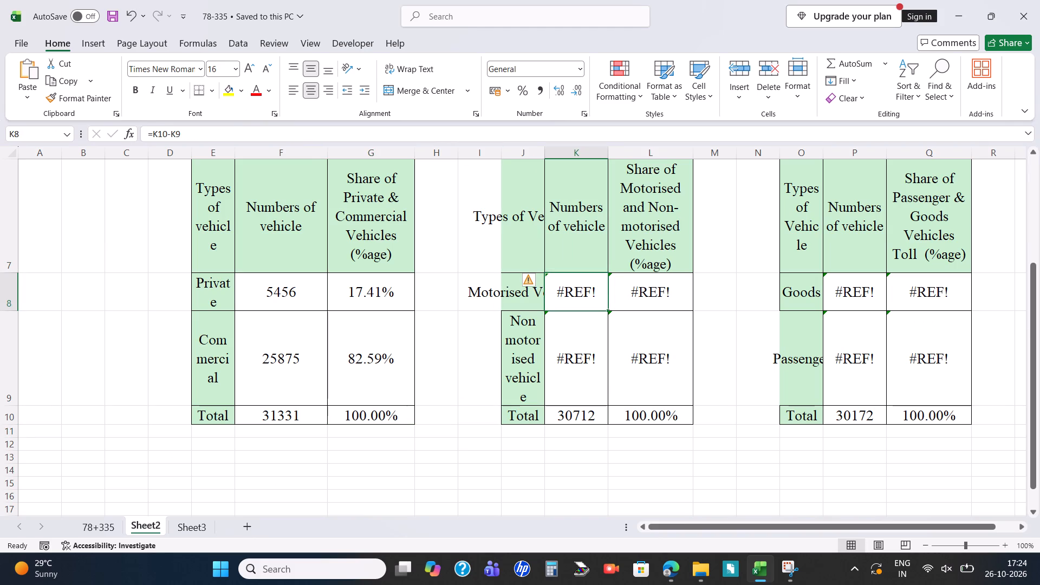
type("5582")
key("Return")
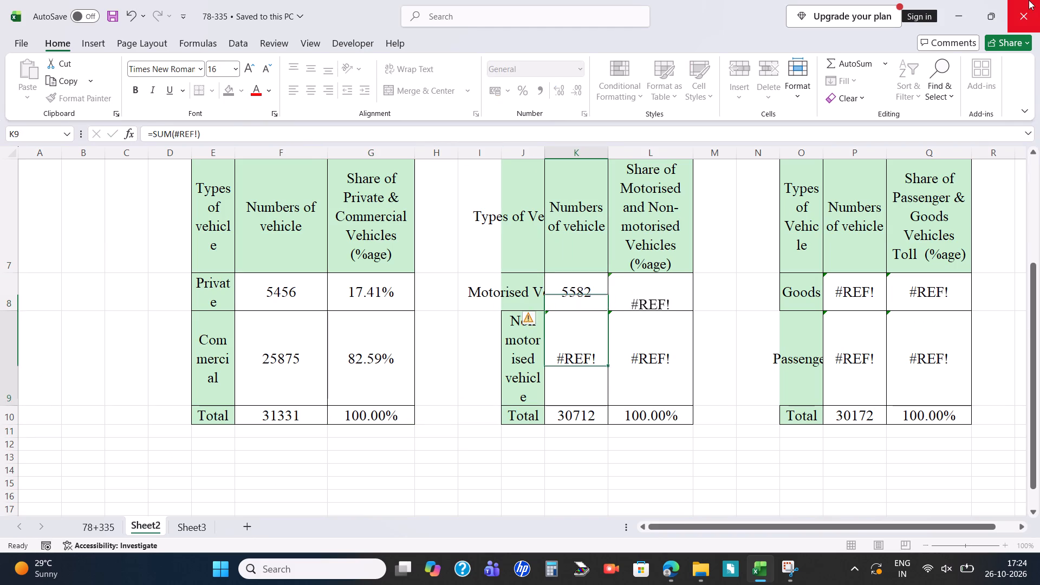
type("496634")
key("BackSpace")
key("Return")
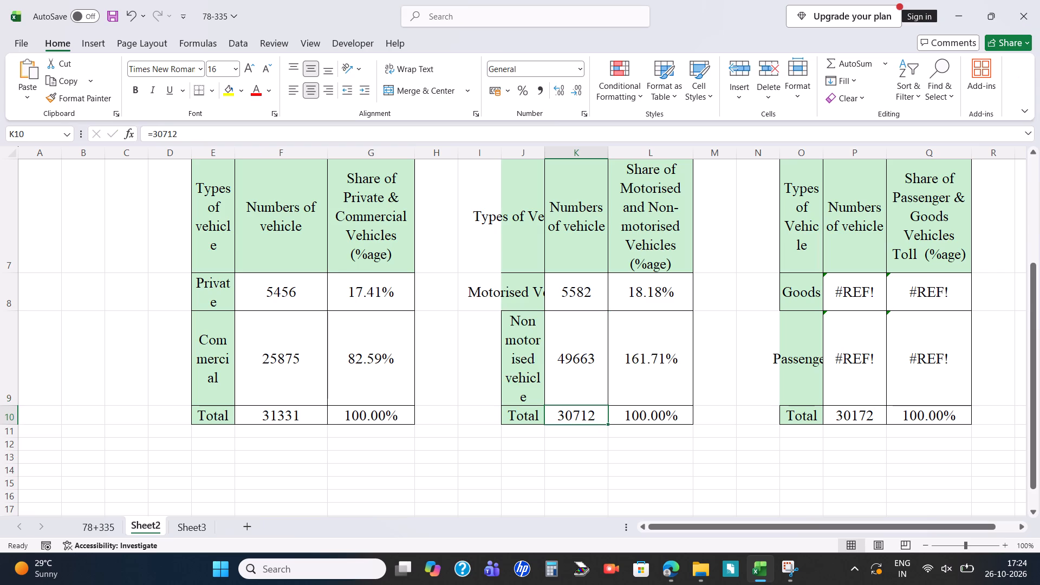
Replace the motorised/non-motorised table's total in K10 with a SUM of K8:K9.
left_click(585, 415)
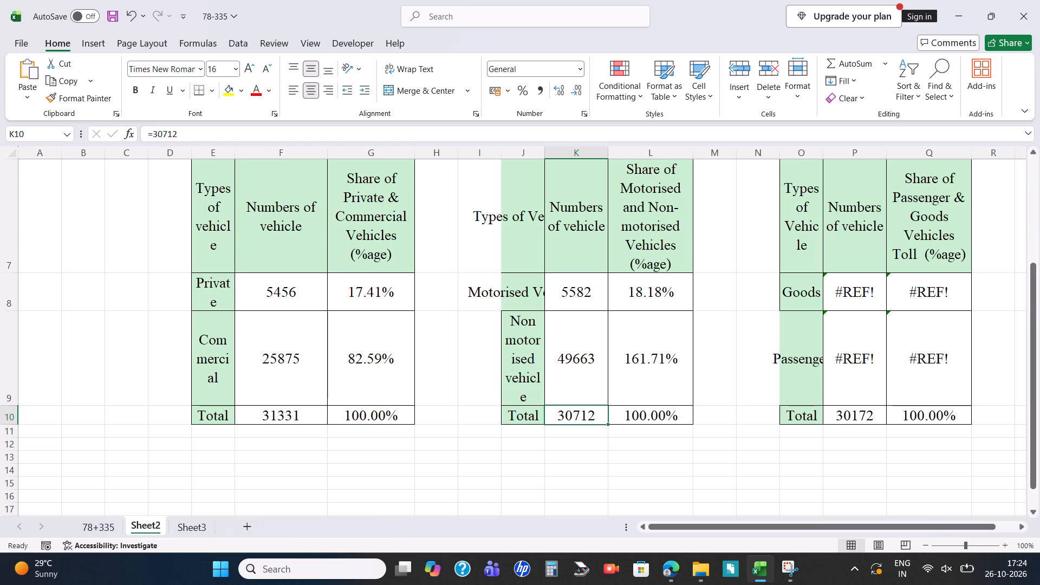
left_click(454, 133)
triple_click(597, 416)
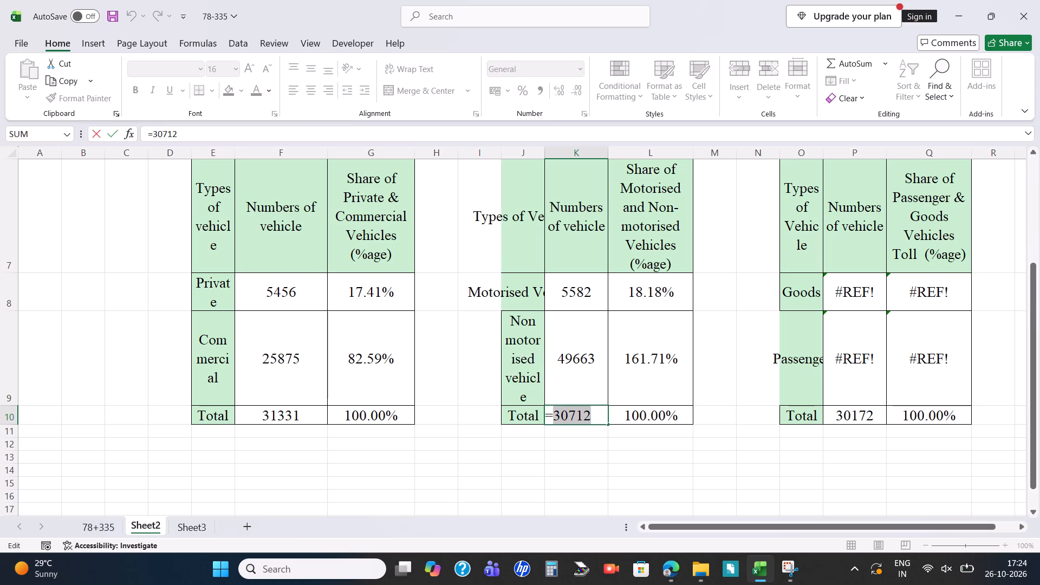
key("BackSpace")
type("=sum")
double_click(639, 403)
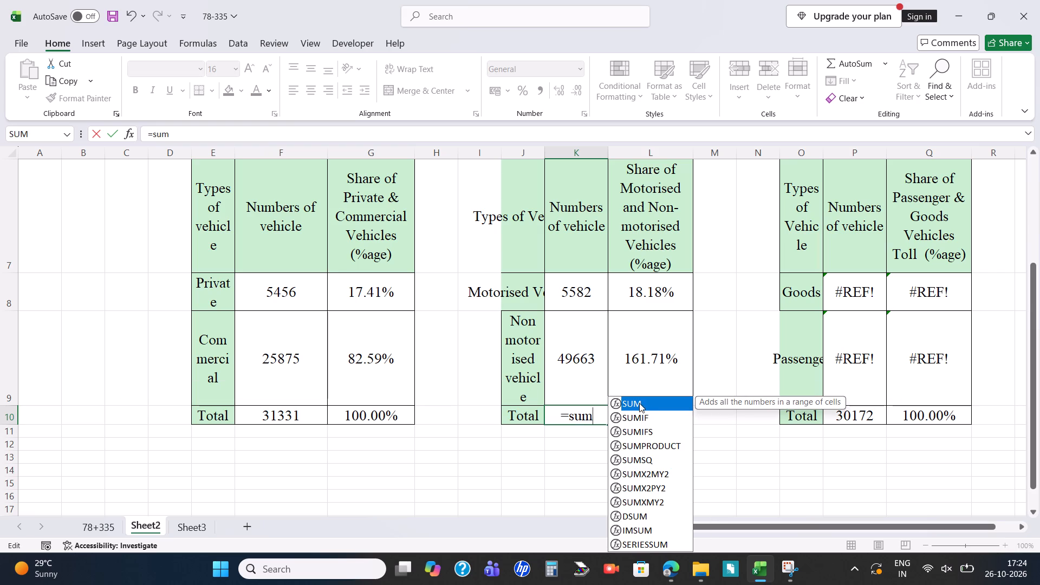
left_click_drag(595, 315, 596, 294)
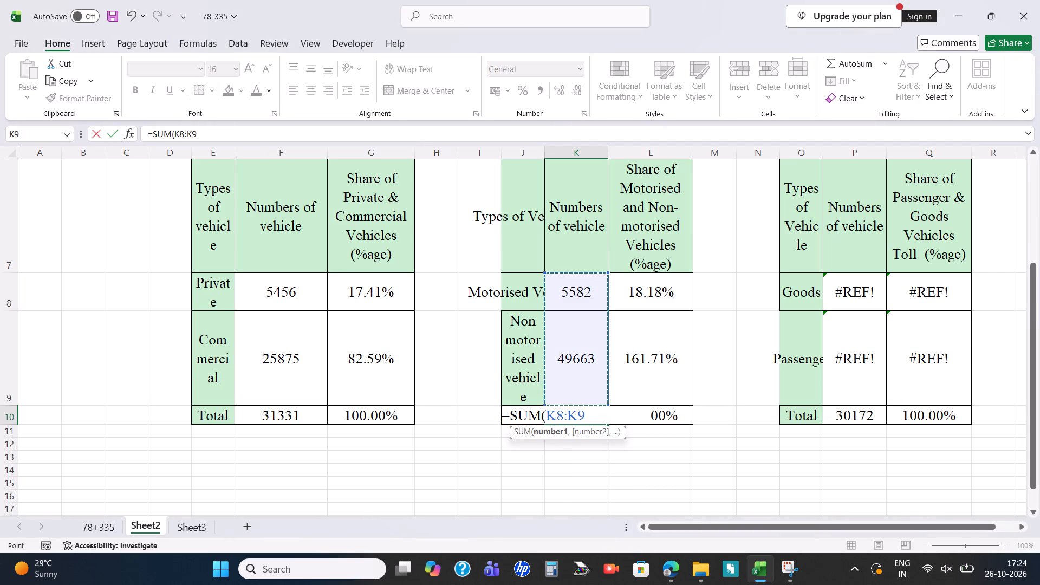
key("Return")
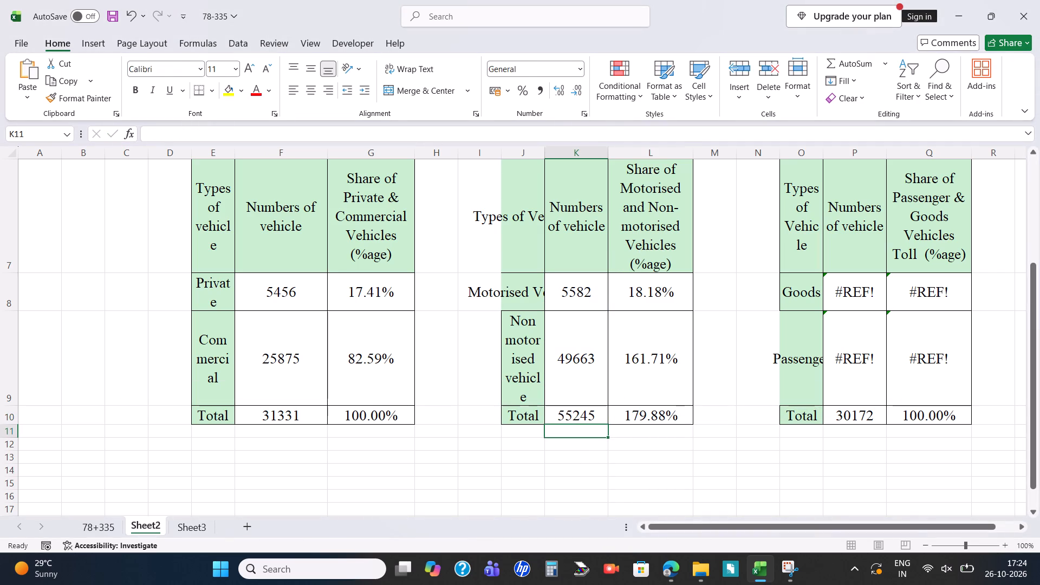
Change the motorised share formula in L8 to =K8/55245 and fill it down through the Total row.
left_click(667, 299)
double_click(422, 131)
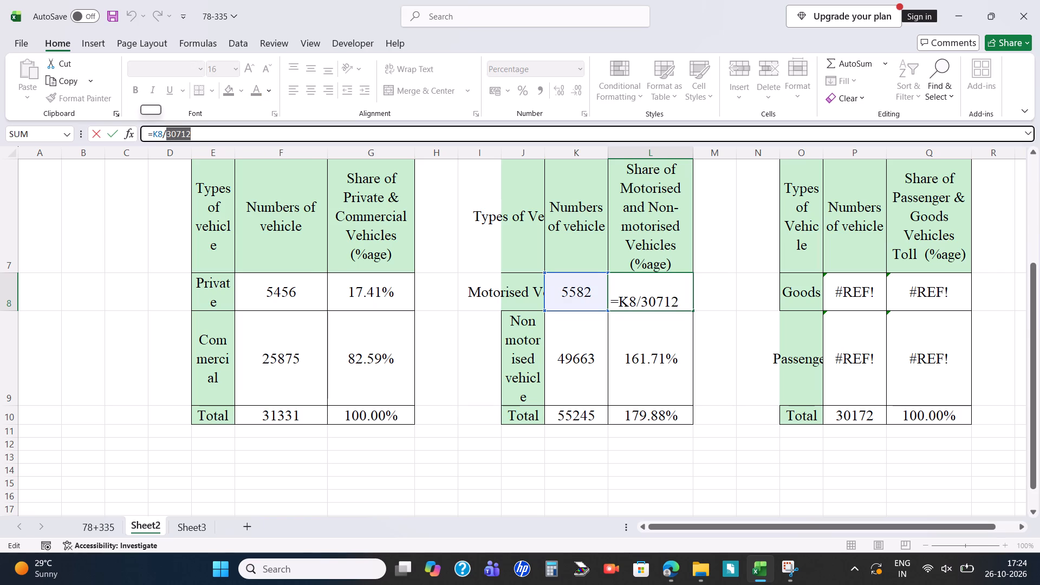
key("BackSpace")
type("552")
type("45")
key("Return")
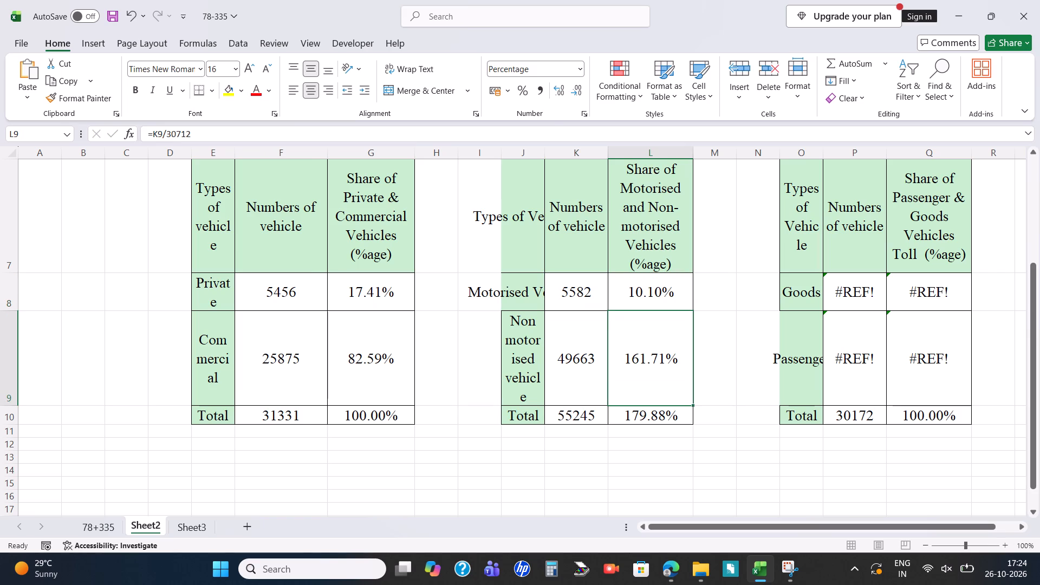
left_click(666, 284)
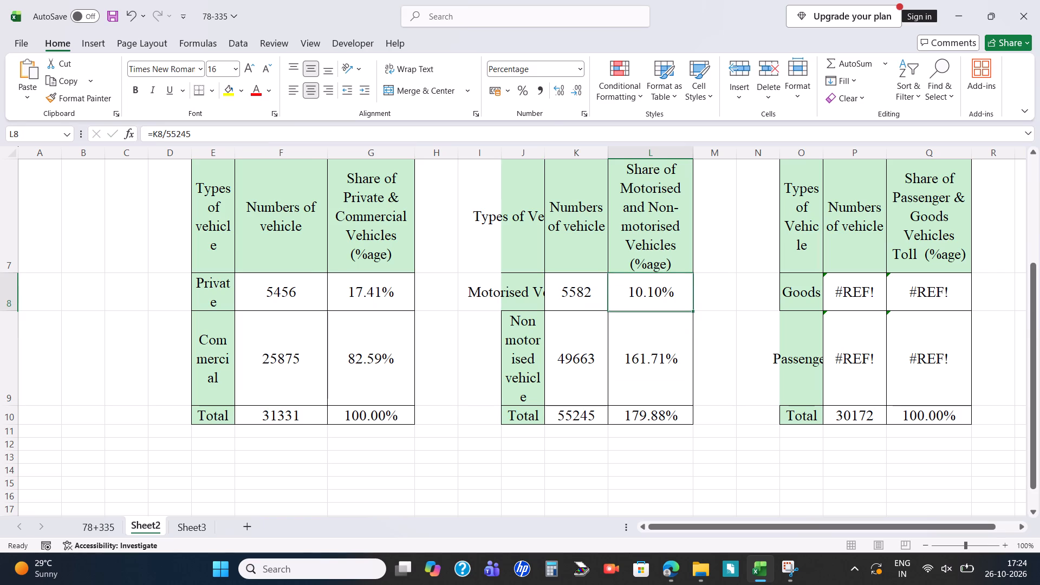
left_click_drag(692, 310, 686, 422)
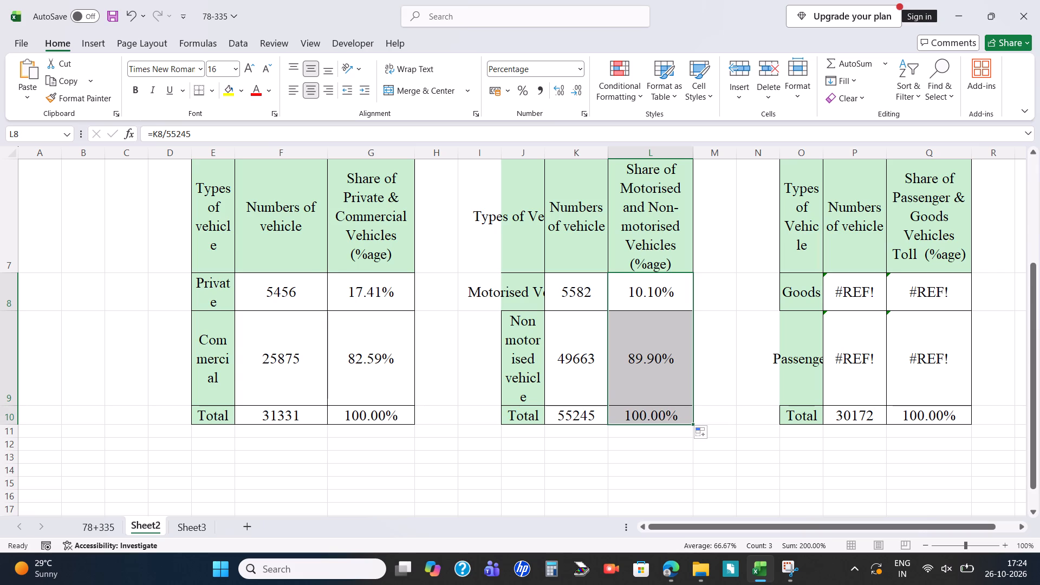
Save the workbook.
key("ctrl+s")
left_click(714, 388)
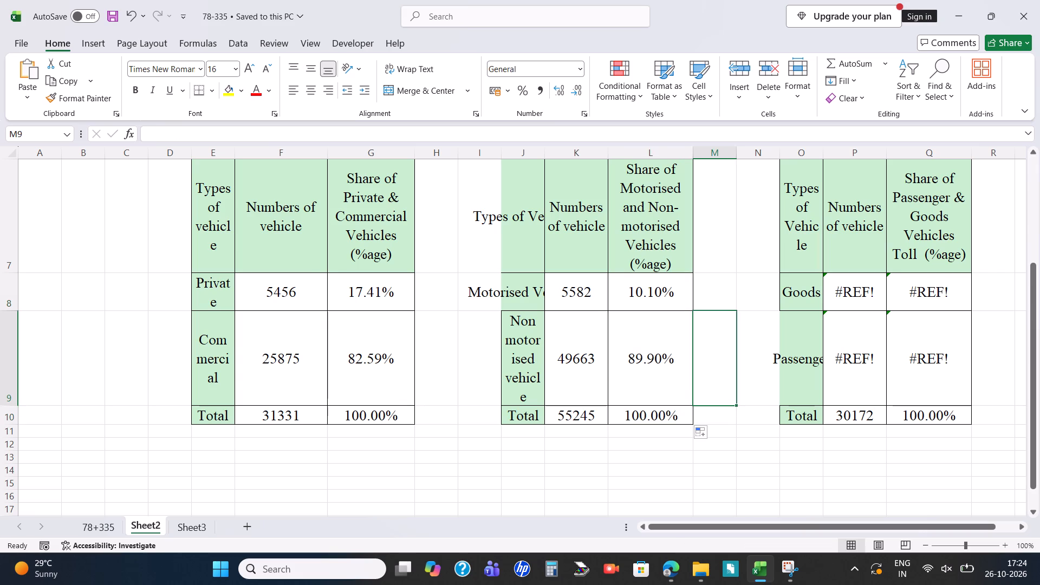
Enter 4567 for Goods in P8 and 45896 for Passenger in P9.
left_click(862, 292)
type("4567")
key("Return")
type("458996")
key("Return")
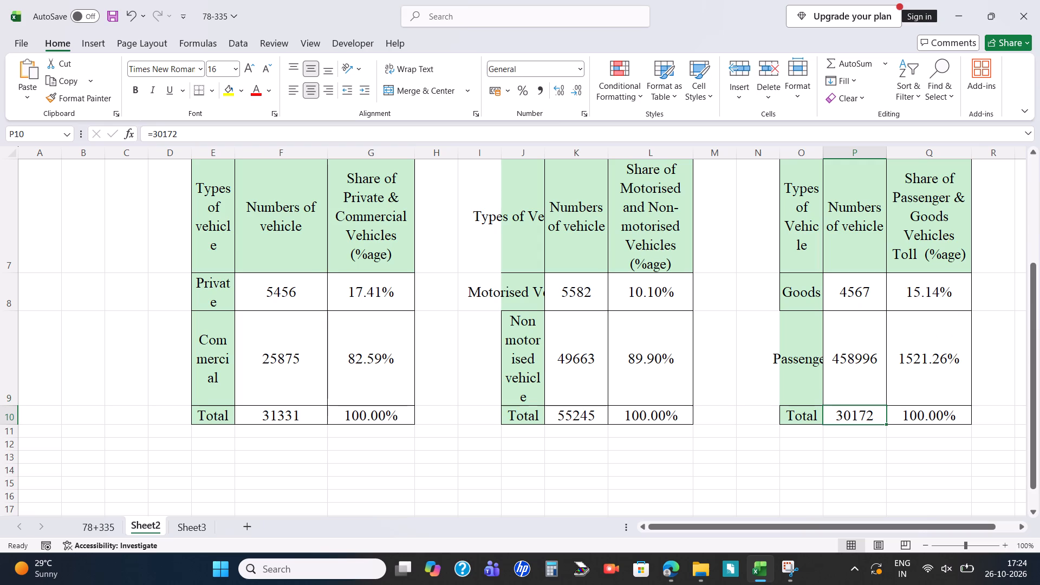
left_click(850, 360)
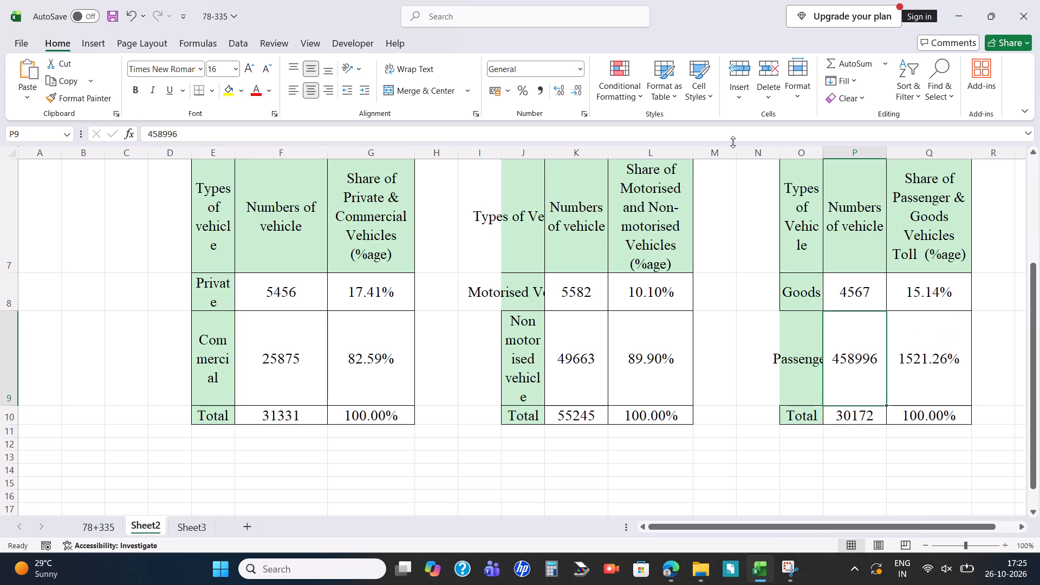
left_click(733, 142)
left_click(732, 132)
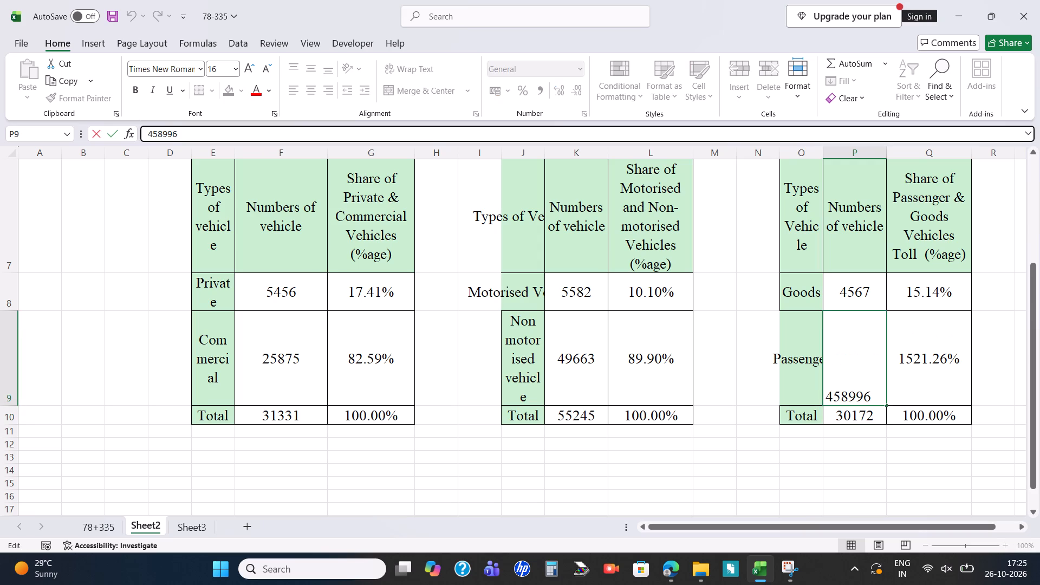
key("Left")
key("BackSpace")
key("Return")
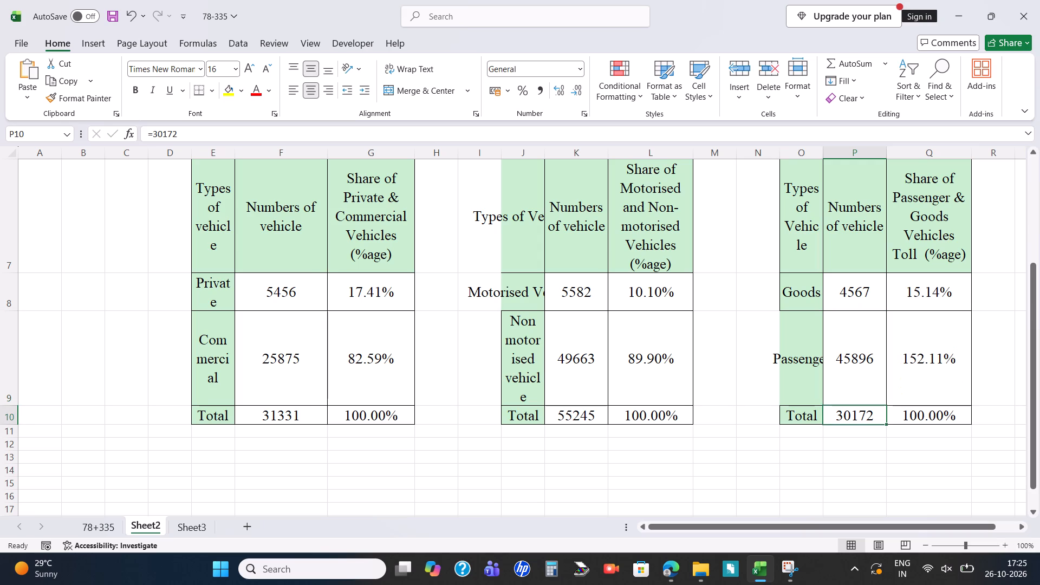
Replace the goods/passenger table's total in P10 with a SUM of P8:P9.
key("Return")
key("Up")
type("=sum")
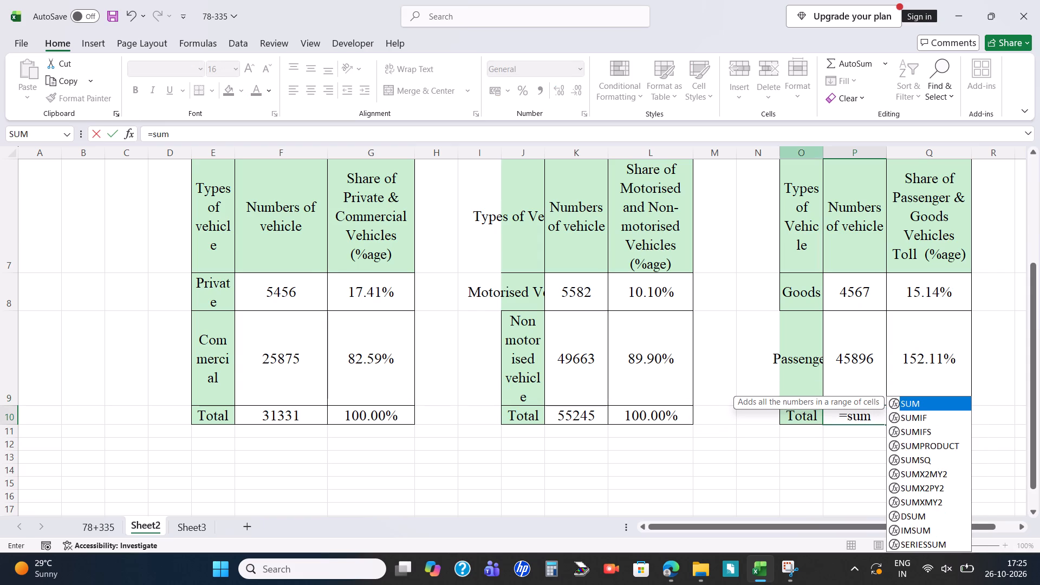
double_click(922, 403)
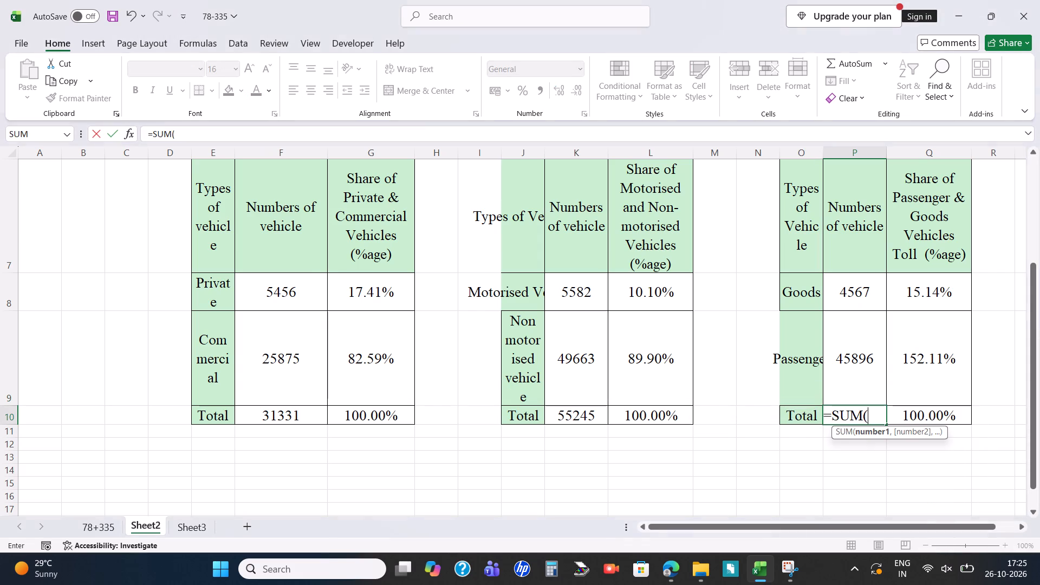
left_click_drag(867, 288, 849, 363)
key("Return")
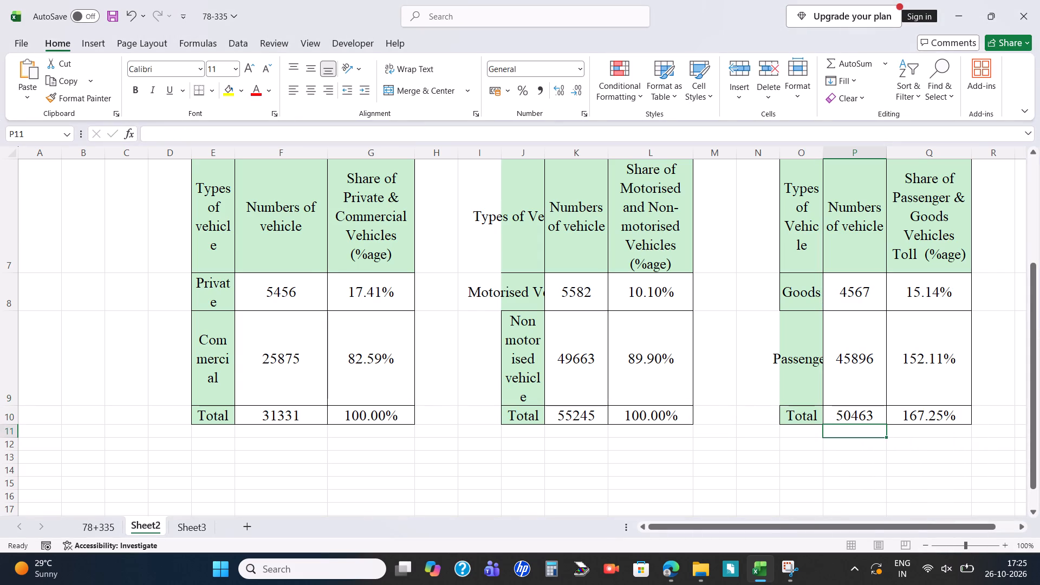
Change the Goods share formula in Q8 to =P8/50463 and fill it down through the Total row.
left_click(944, 300)
left_click(710, 127)
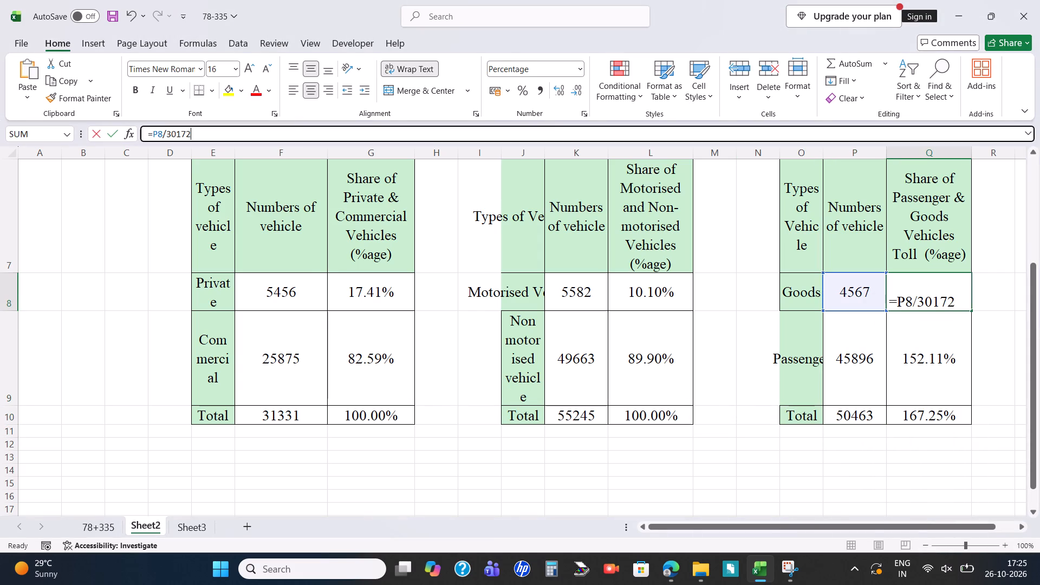
key("BackSpace")
key("BackSpace")
key("BackSpace")
key("BackSpace")
key("BackSpace")
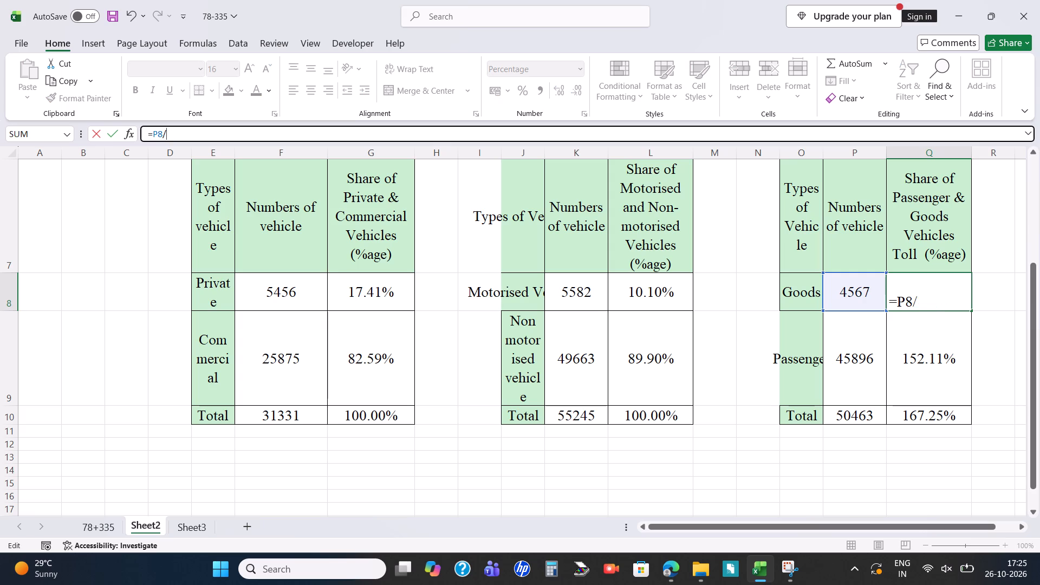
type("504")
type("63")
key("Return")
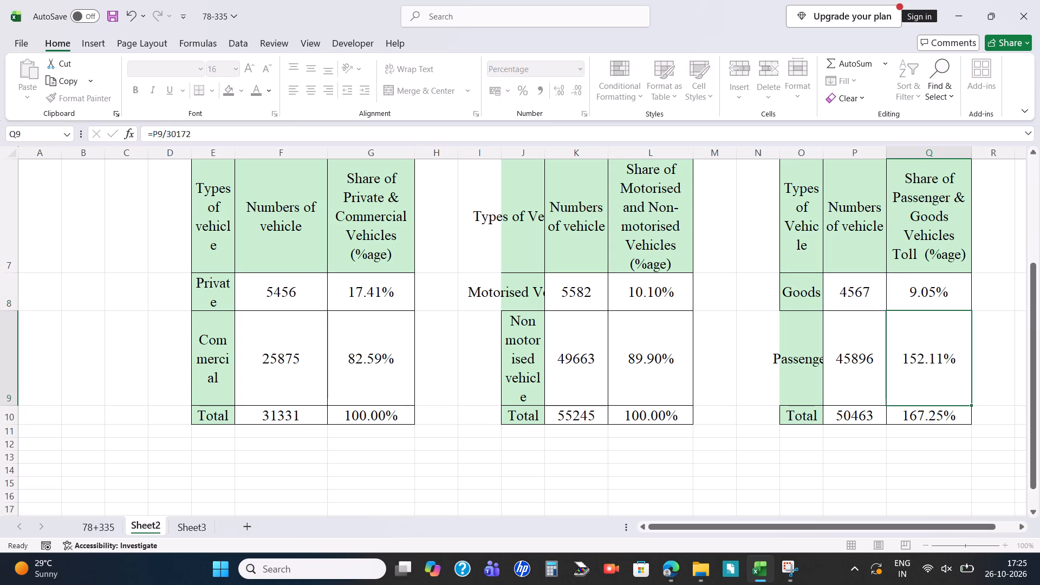
left_click(922, 282)
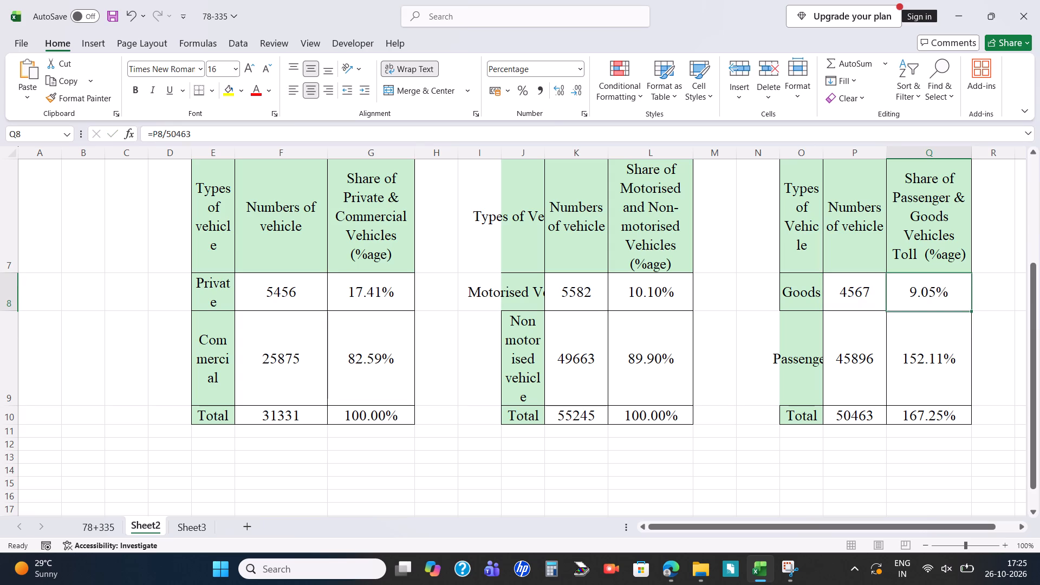
left_click_drag(968, 310, 963, 418)
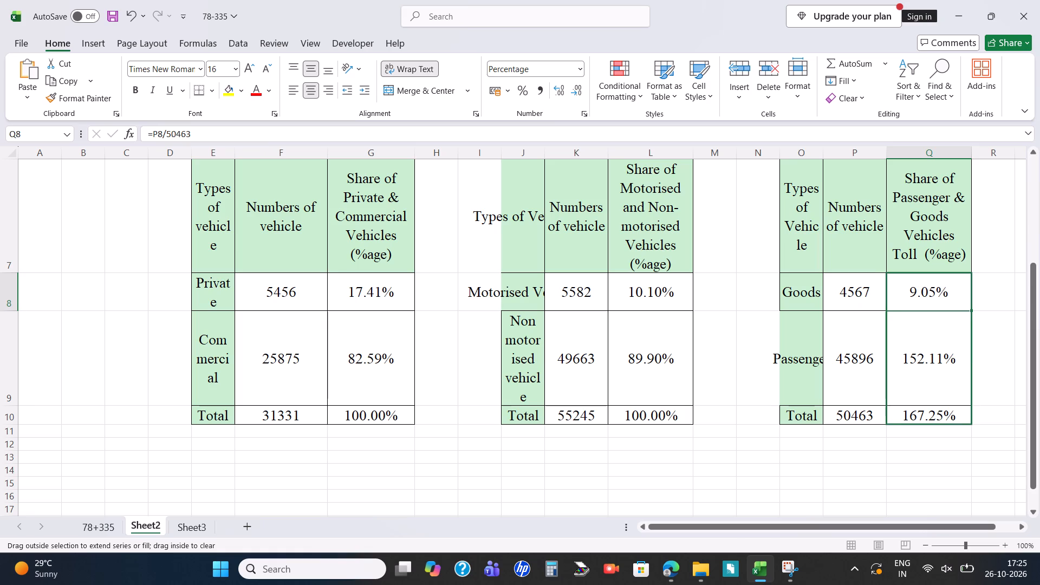
left_click_drag(963, 418, 962, 418)
Save the workbook with the completed goods/passenger table.
left_click(863, 478)
key("ctrl+s")
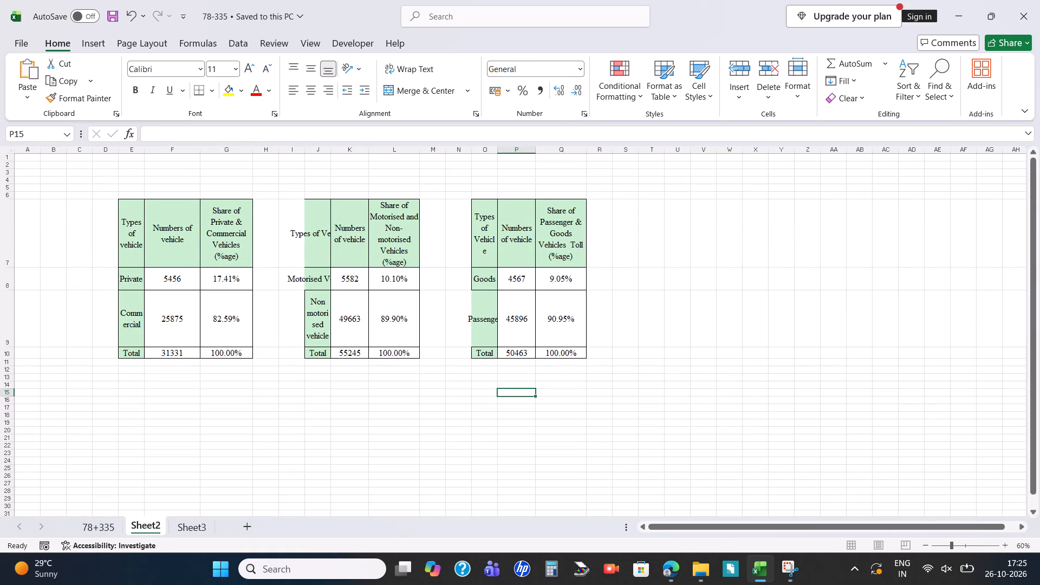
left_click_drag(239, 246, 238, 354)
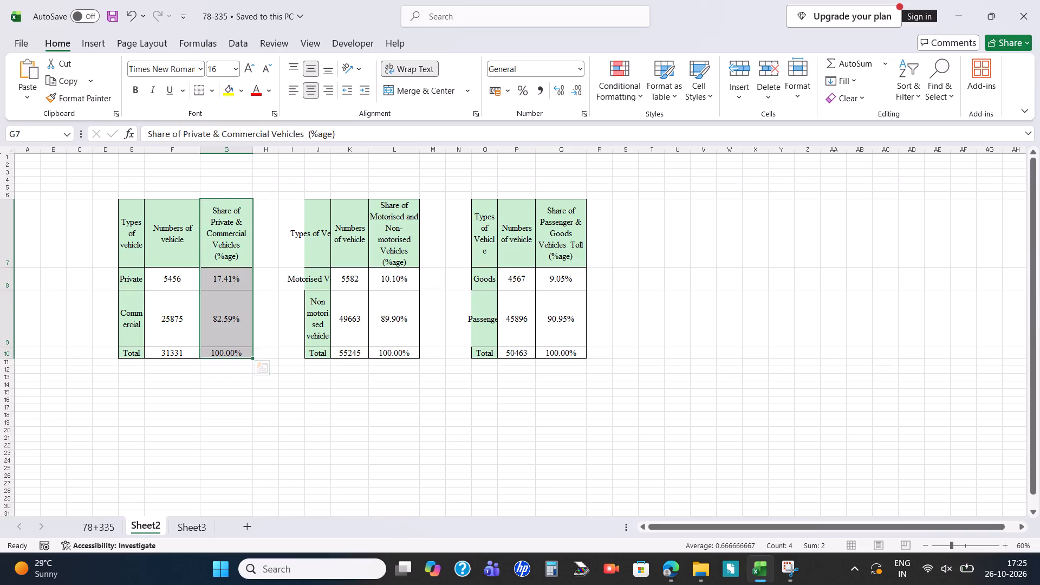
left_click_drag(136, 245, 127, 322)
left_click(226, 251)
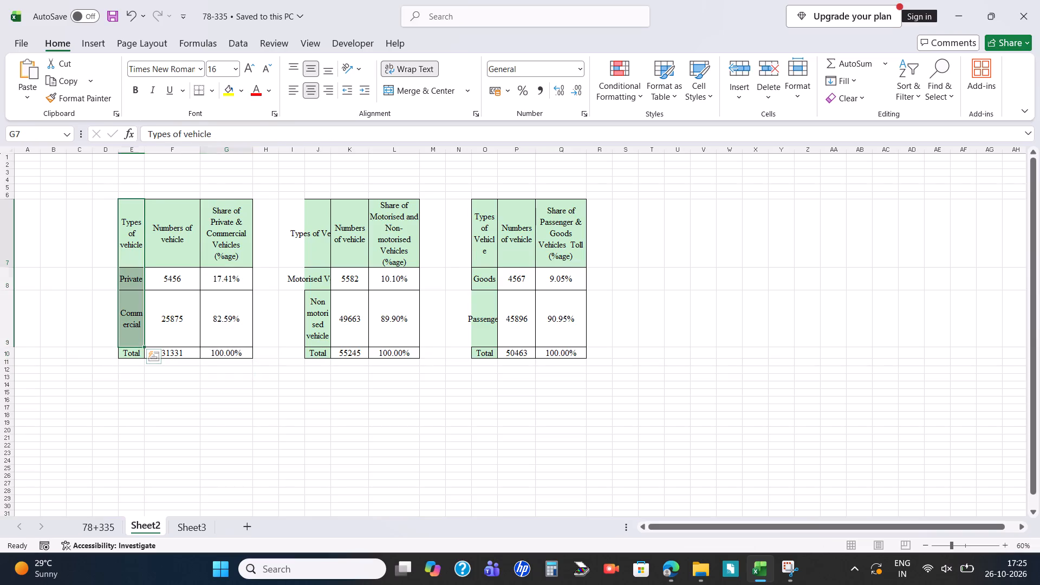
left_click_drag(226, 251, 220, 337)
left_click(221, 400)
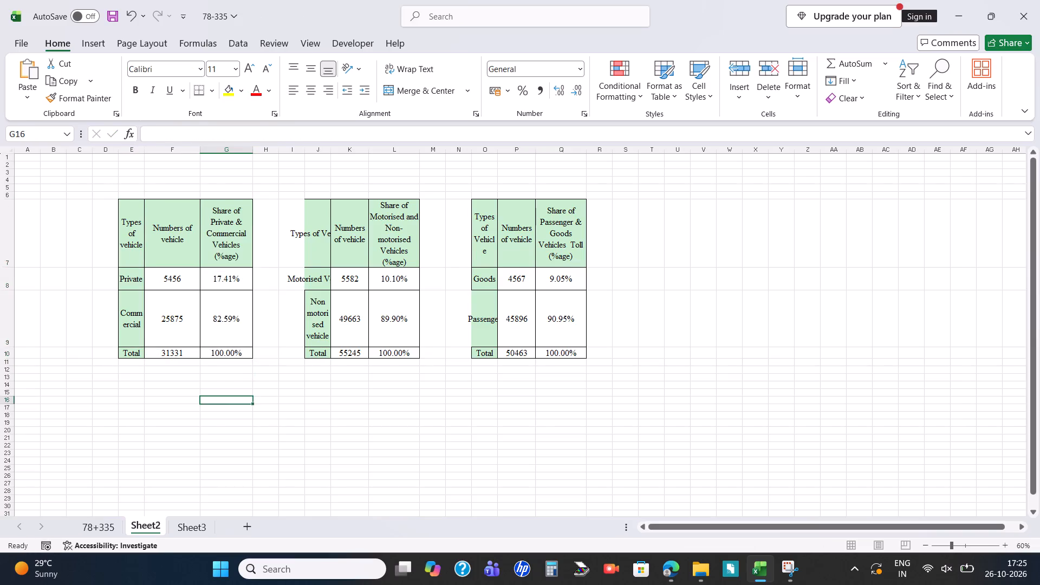
Switch to the Google answer page in Edge and read the explanation and exam trick on curved versus flat vanes.
key("alt+Tab")
key("alt+Tab")
key("alt+Tab")
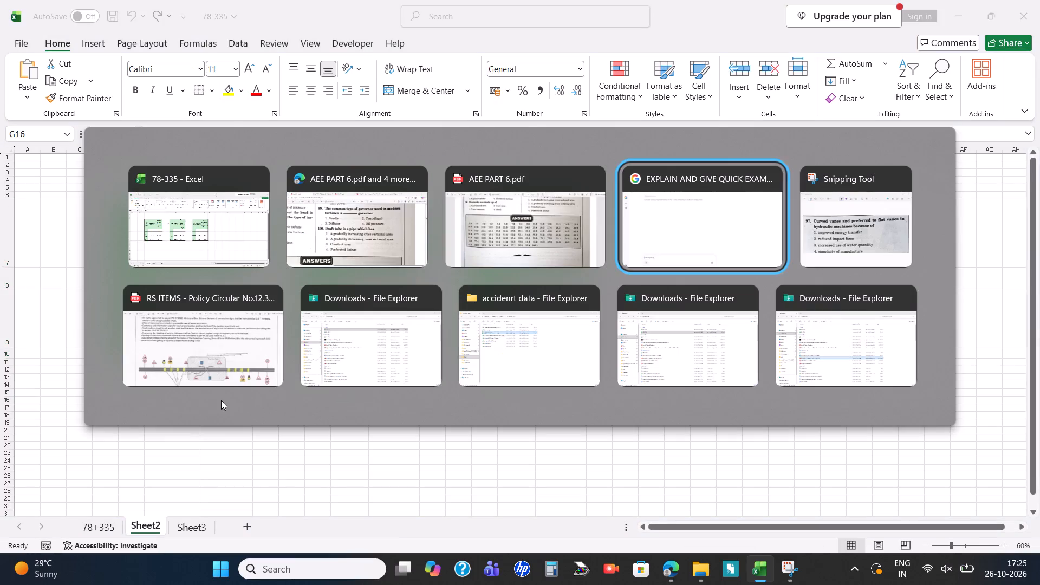
scroll(252, 209, "down", 2)
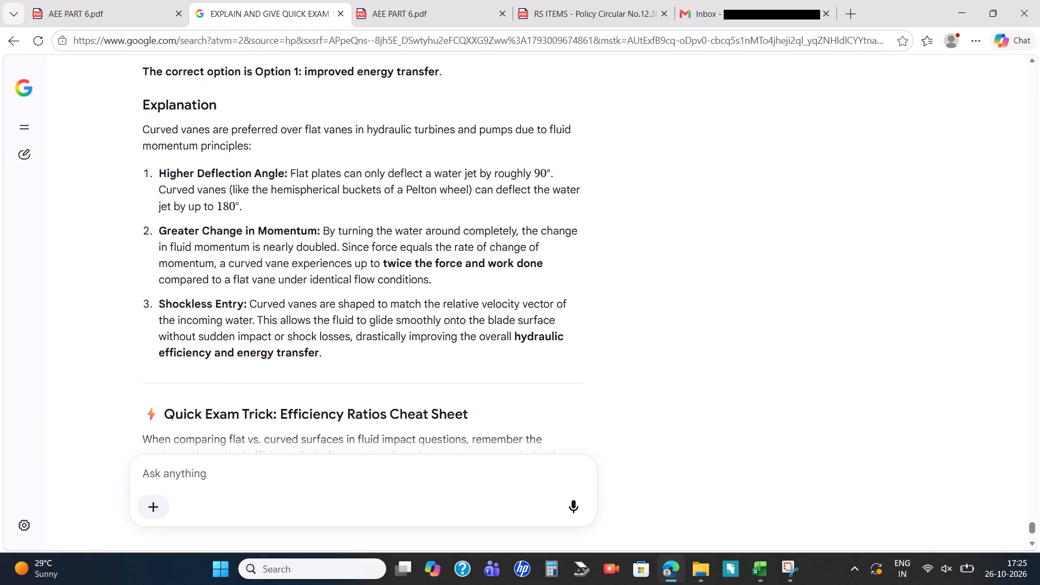
scroll(252, 209, "down", 2)
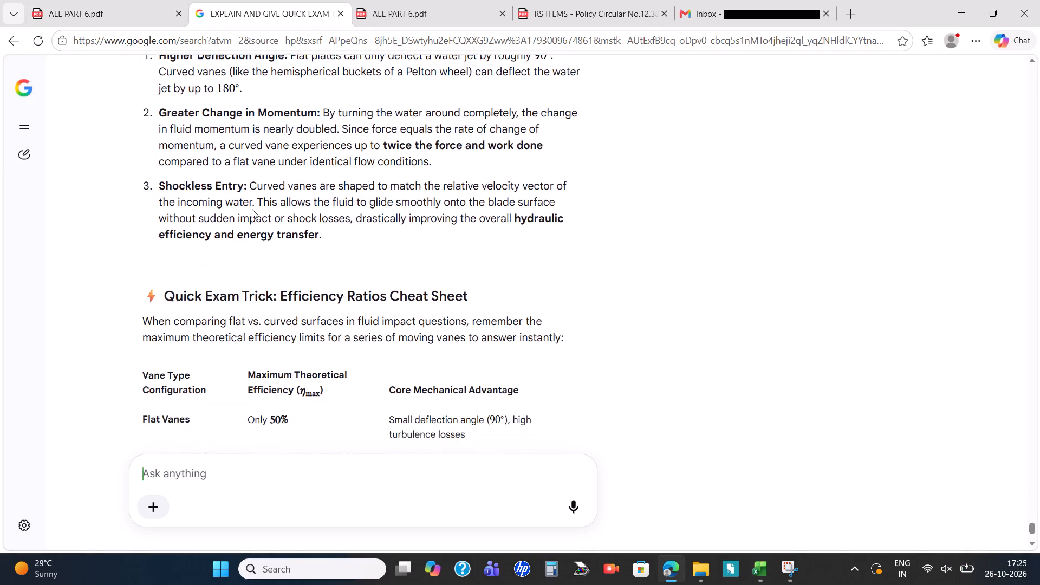
Reread the curved-versus-flat vane explanation and the efficiency ratios cheat sheet on the Google answer page.
scroll(252, 209, "down", 1)
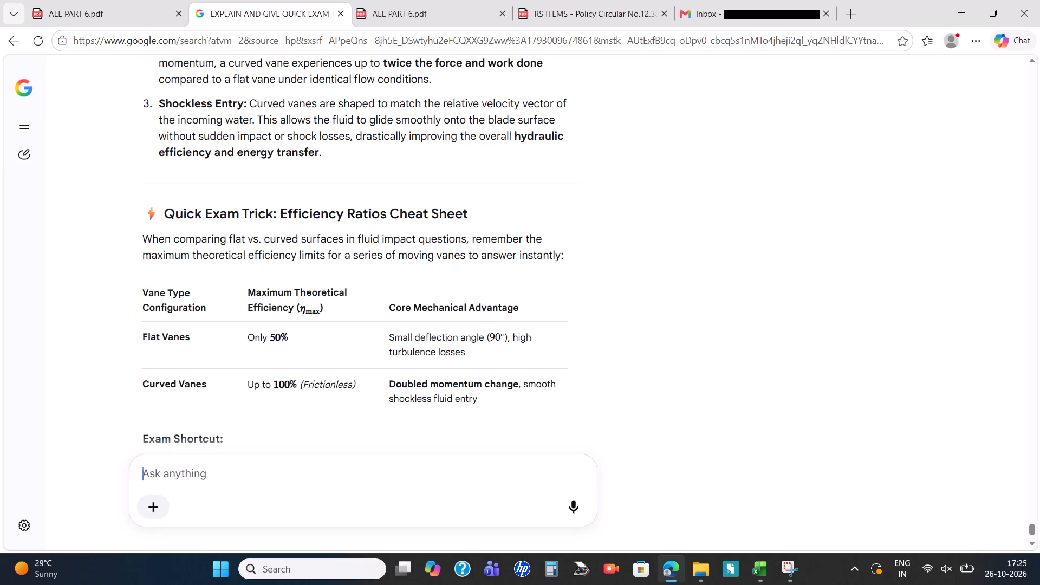
scroll(252, 209, "up", 2)
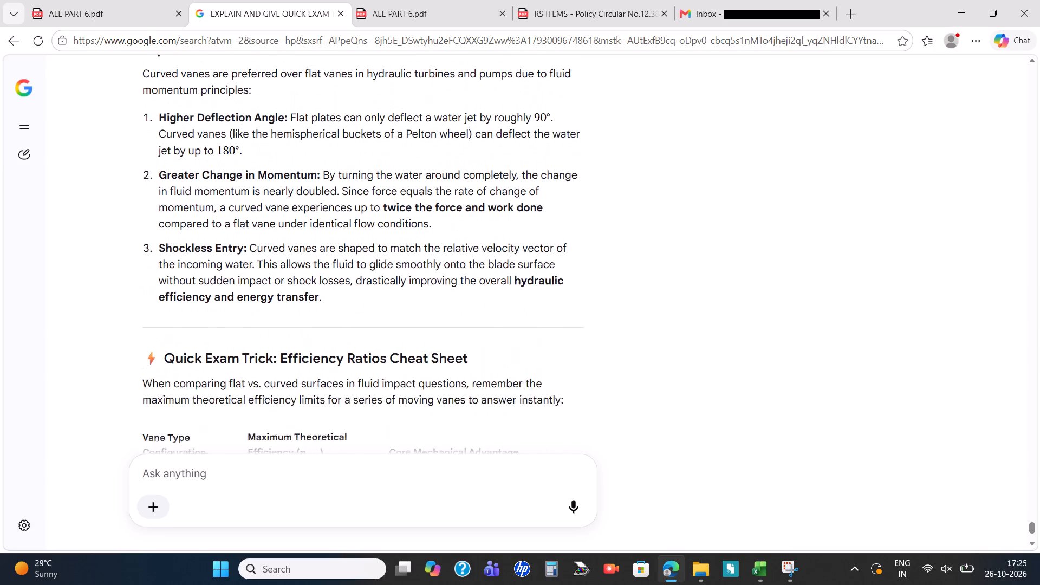
scroll(252, 209, "up", 2)
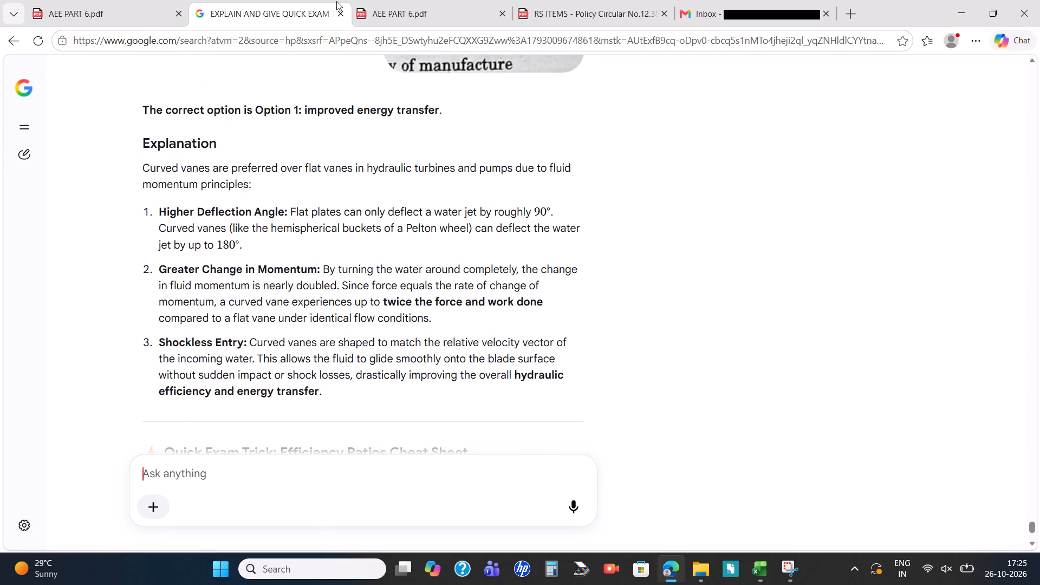
Return to the first open AEE PART 6 PDF to view the turbine governor and draft tube questions.
left_click(168, 0)
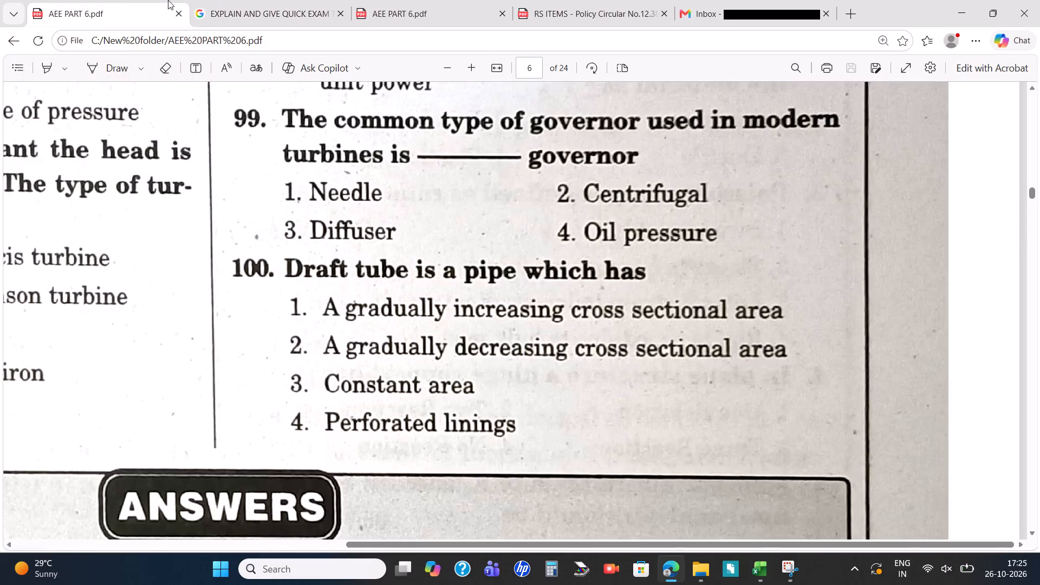
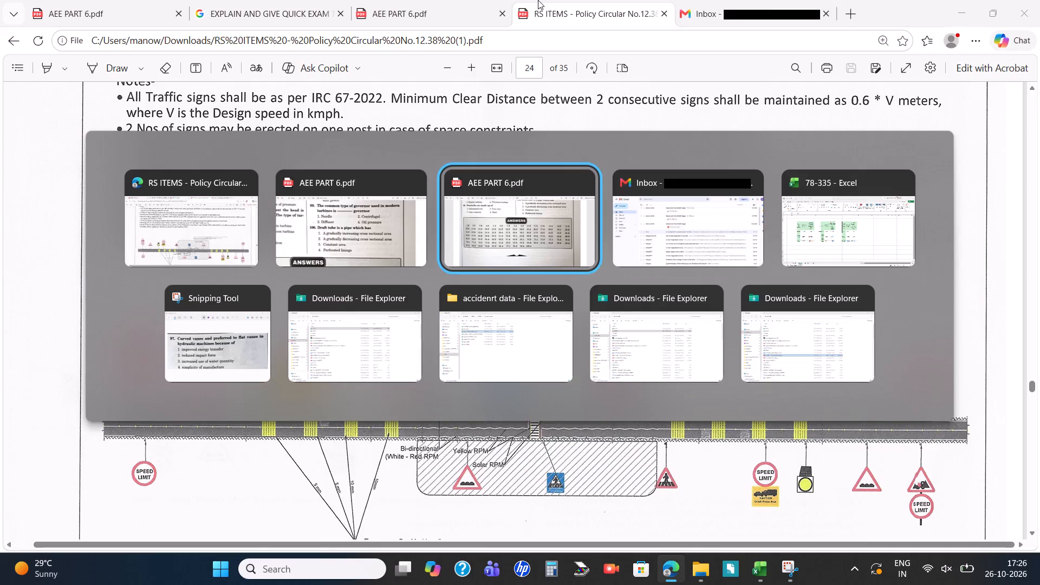
Switch to the 78-335 workbook and insert a 2-D pie chart of the private and commercial vehicle shares, placed below that table.
key("alt+Tab")
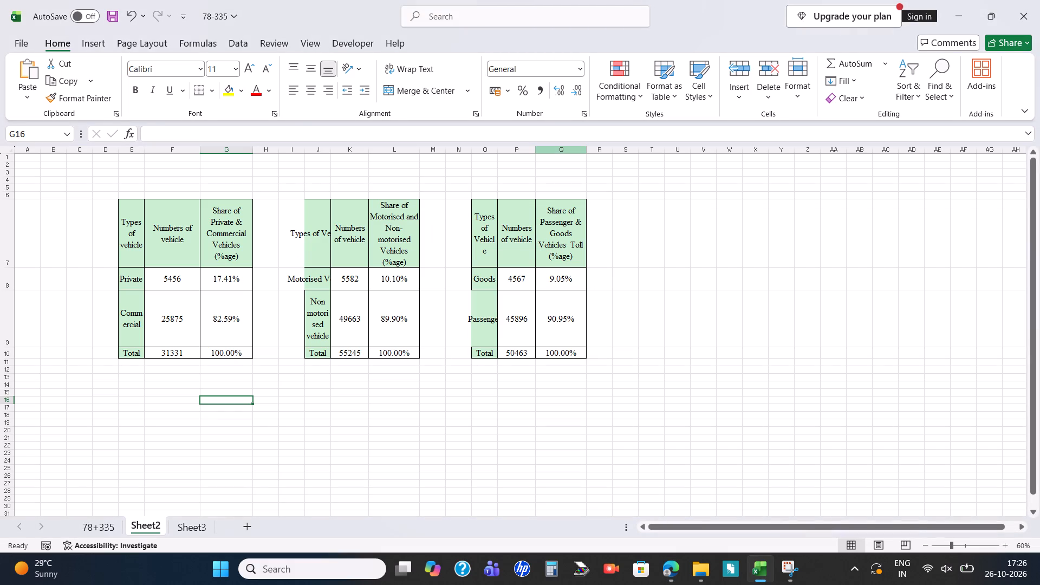
left_click_drag(235, 227, 226, 337)
left_click_drag(134, 240, 128, 327, "ctrl")
left_click(102, 37)
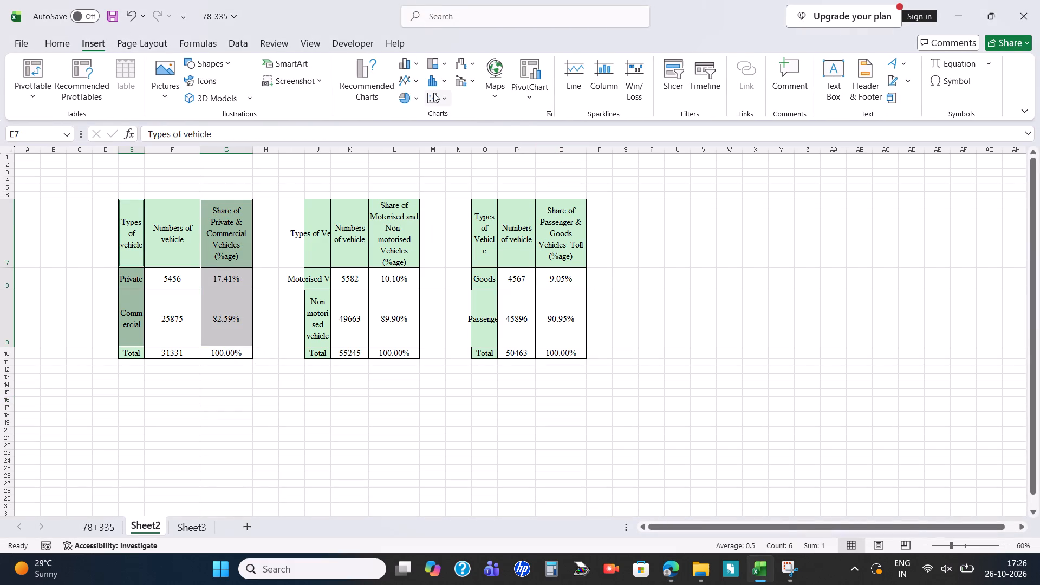
left_click(406, 93)
left_click(414, 134)
left_click_drag(597, 322, 226, 442)
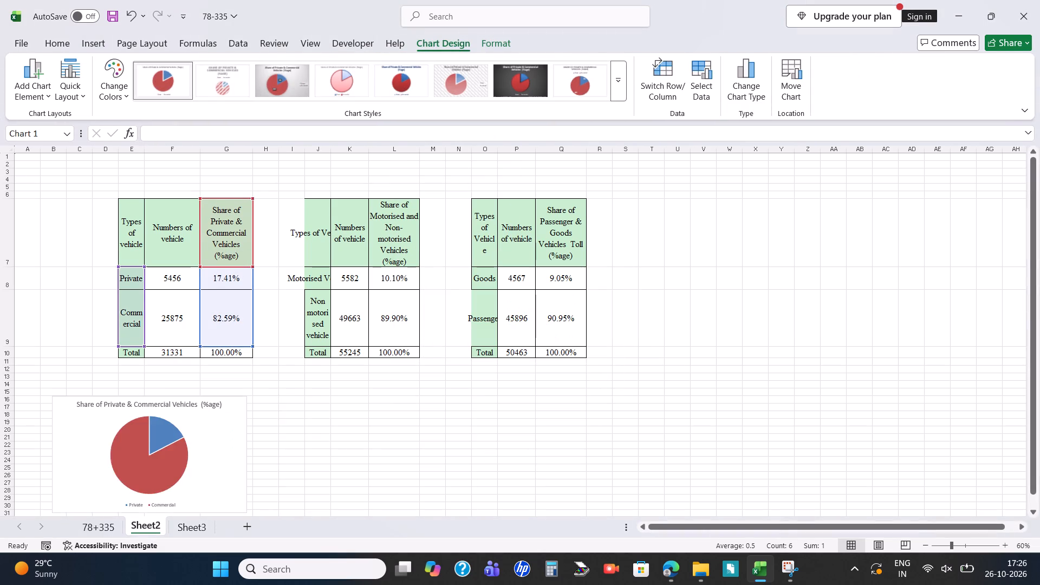
left_click_drag(226, 442, 257, 426)
Insert a 2-D pie chart of the motorised and non-motorised vehicle shares and place it beside the private/commercial chart.
left_click_drag(399, 242, 395, 330)
left_click_drag(324, 235, 326, 318, "ctrl")
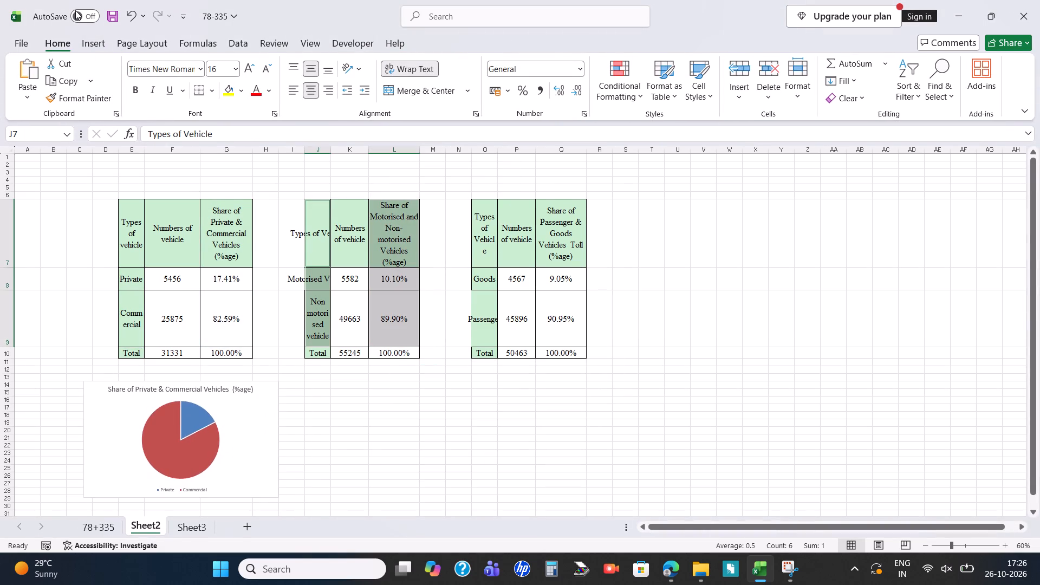
left_click(102, 43)
left_click(396, 97)
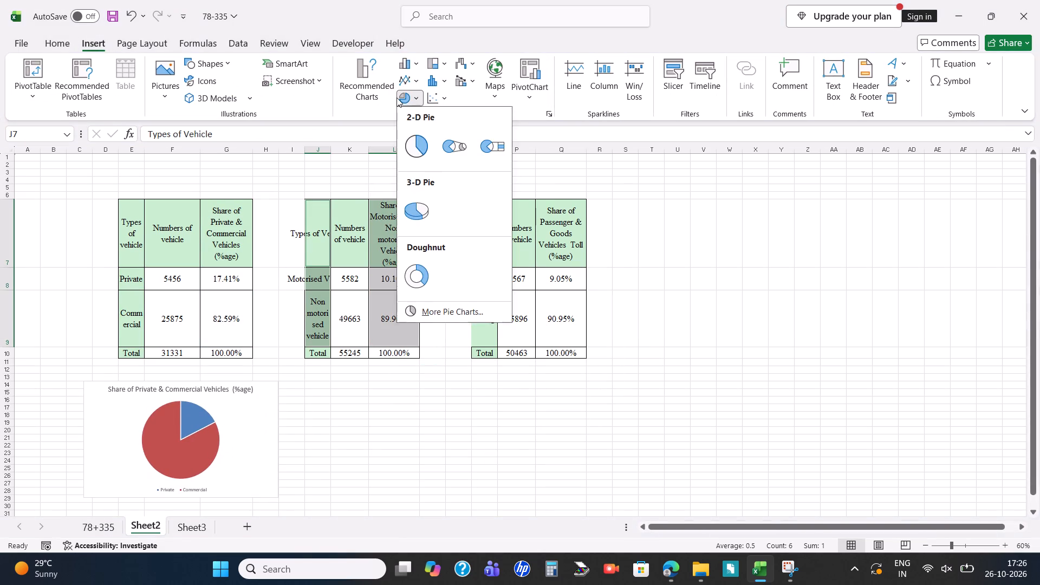
left_click(400, 155)
left_click_drag(588, 319, 446, 432)
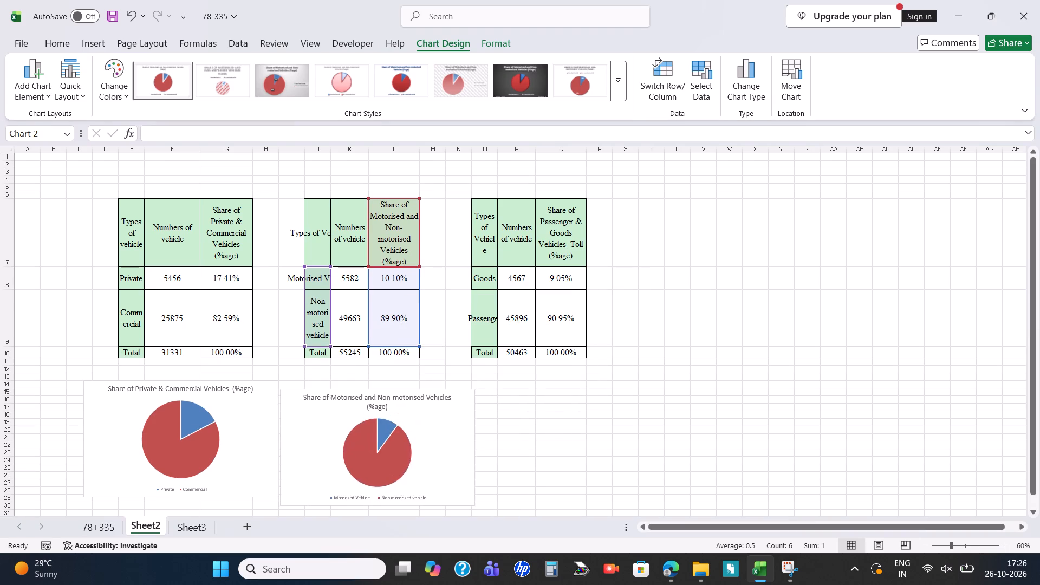
left_click_drag(446, 432, 448, 424)
Insert a 2-D pie chart of the passenger and goods vehicle shares, widen it slightly and place it below the third table.
left_click(588, 213)
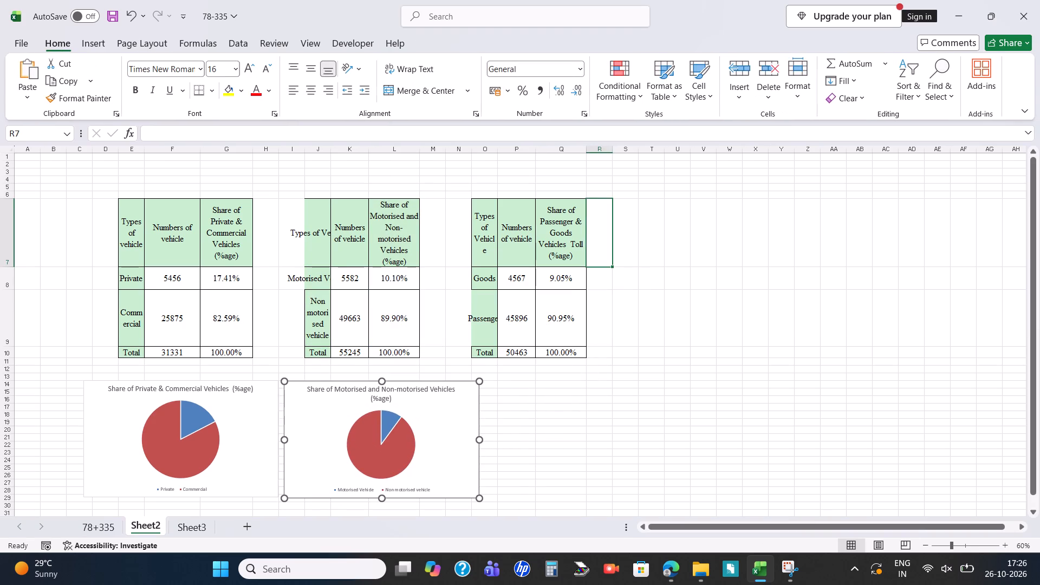
left_click_drag(558, 221, 550, 320)
left_click_drag(487, 240, 492, 308, "ctrl")
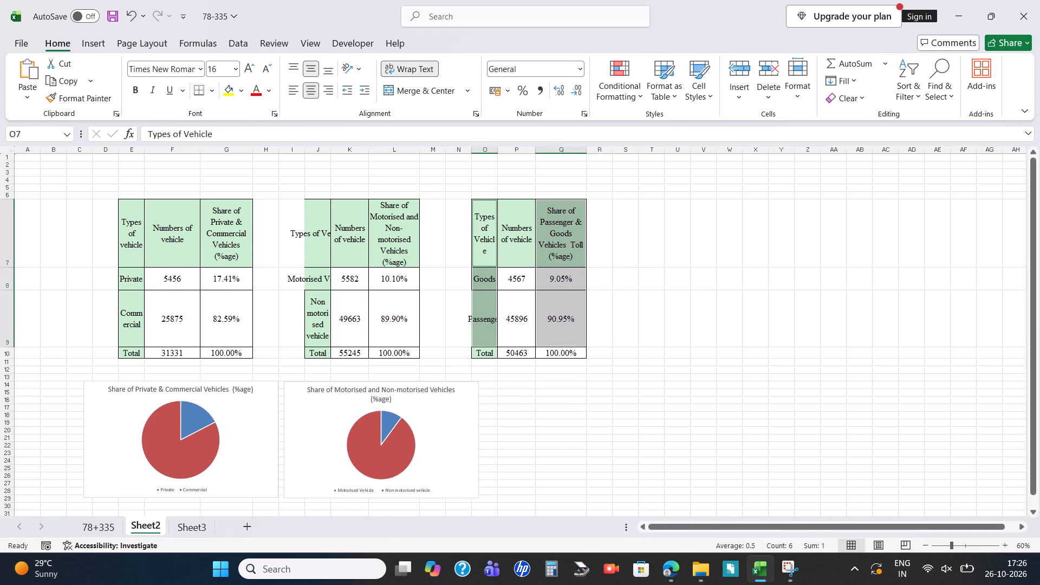
left_click(10, 44)
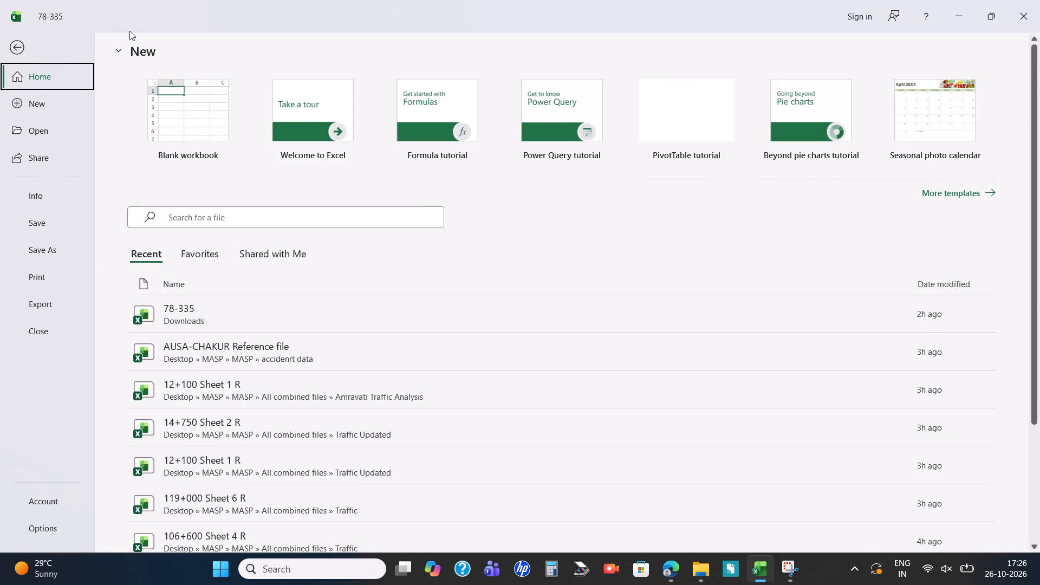
left_click(17, 45)
left_click(102, 42)
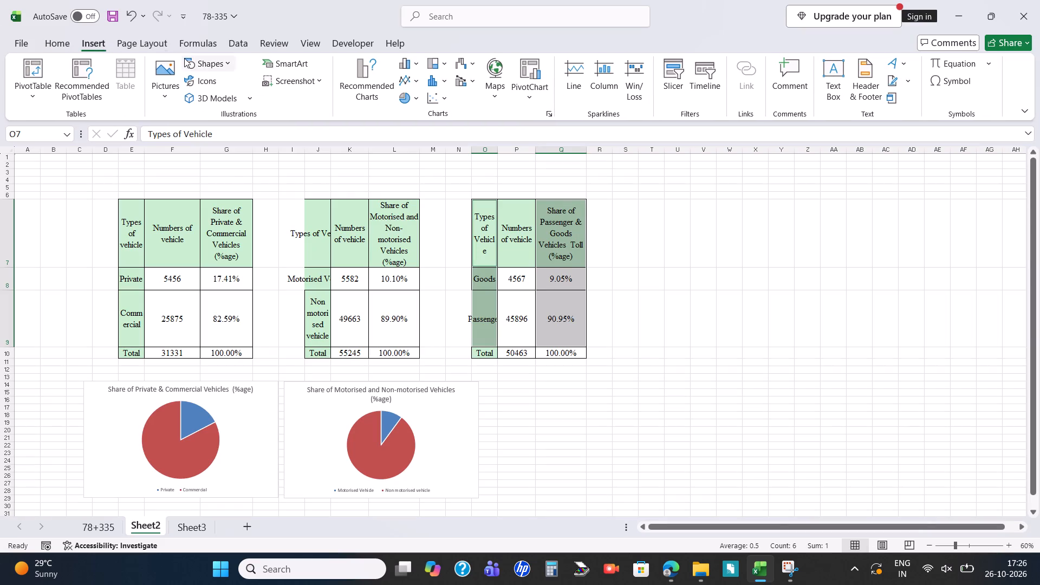
left_click(411, 104)
left_click(411, 129)
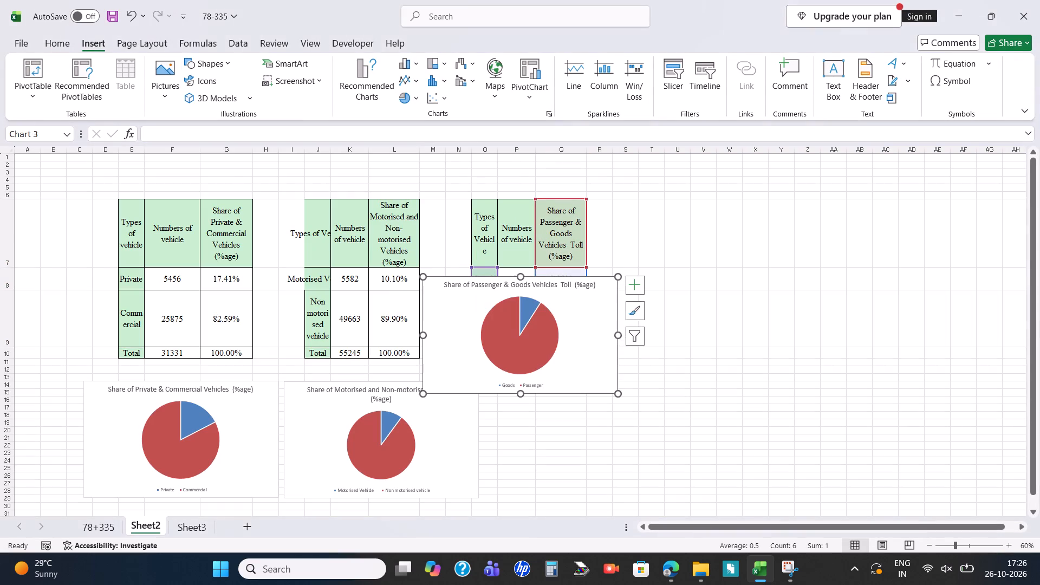
left_click_drag(618, 337, 626, 417)
left_click_drag(601, 361, 651, 452)
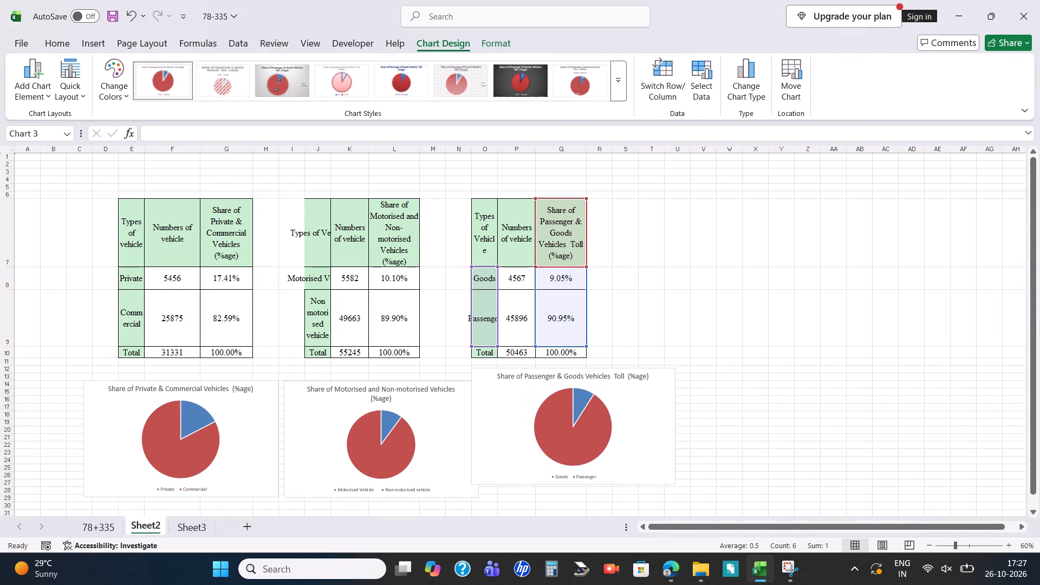
left_click_drag(651, 452, 670, 456)
left_click(731, 321)
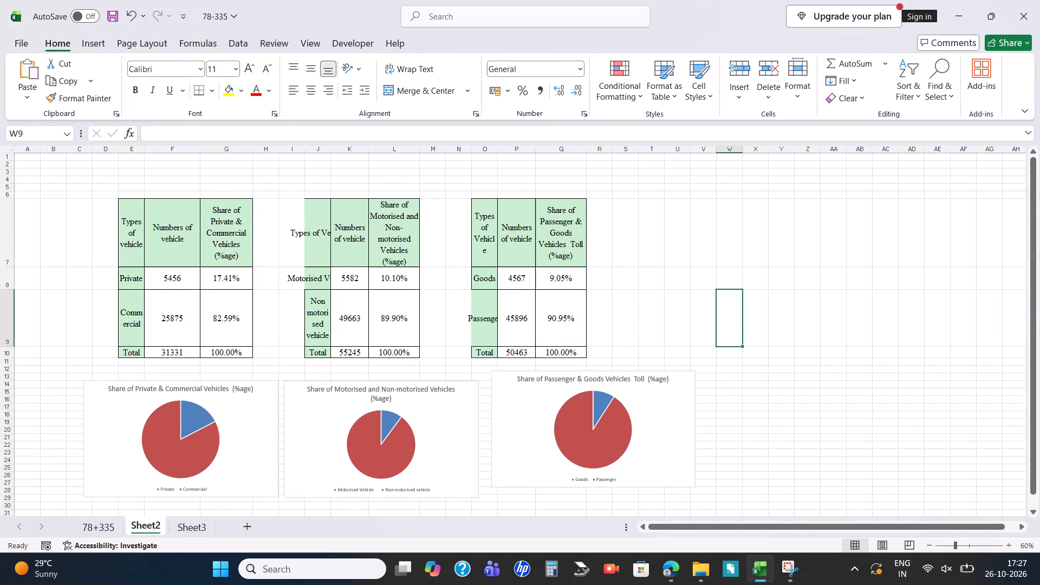
Save the workbook with the three pie charts.
key("ctrl+s")
scroll(540, 251, "down", 6)
scroll(362, 357, "up", 2)
left_click(344, 378)
scroll(400, 355, "up", 4)
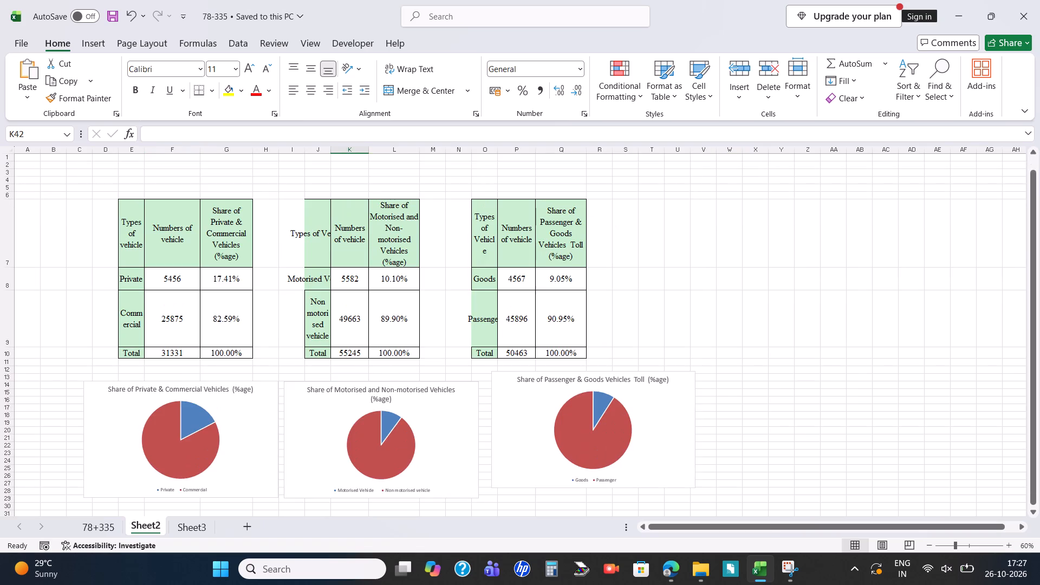
scroll(256, 315, "down", 1)
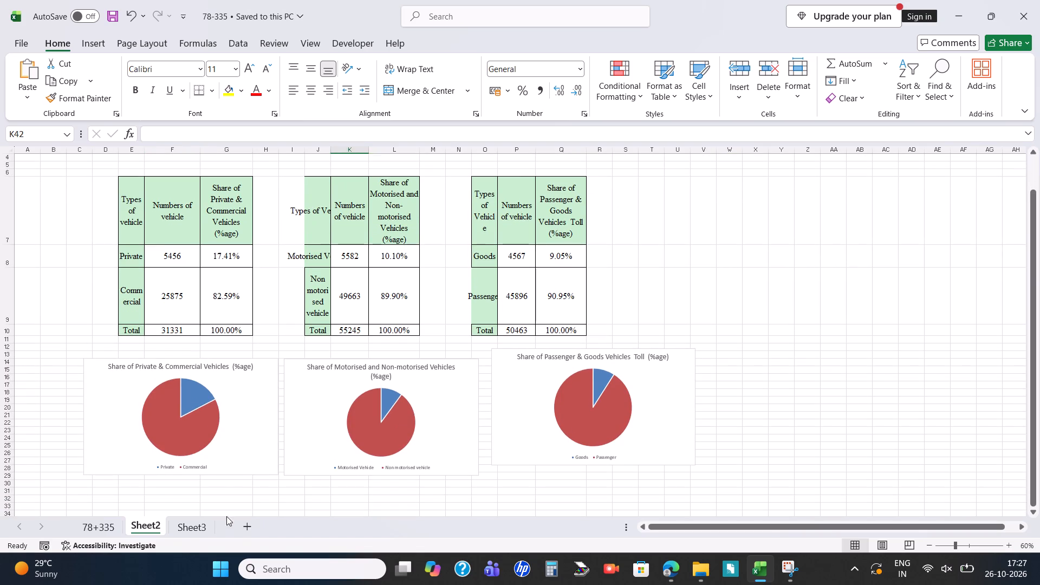
Copy the vehicle types with their junction total, PCU and percentage columns from sheet 78+335 and paste them at Y6 in Sheet2.
left_click(95, 525)
scroll(353, 393, "down", 5)
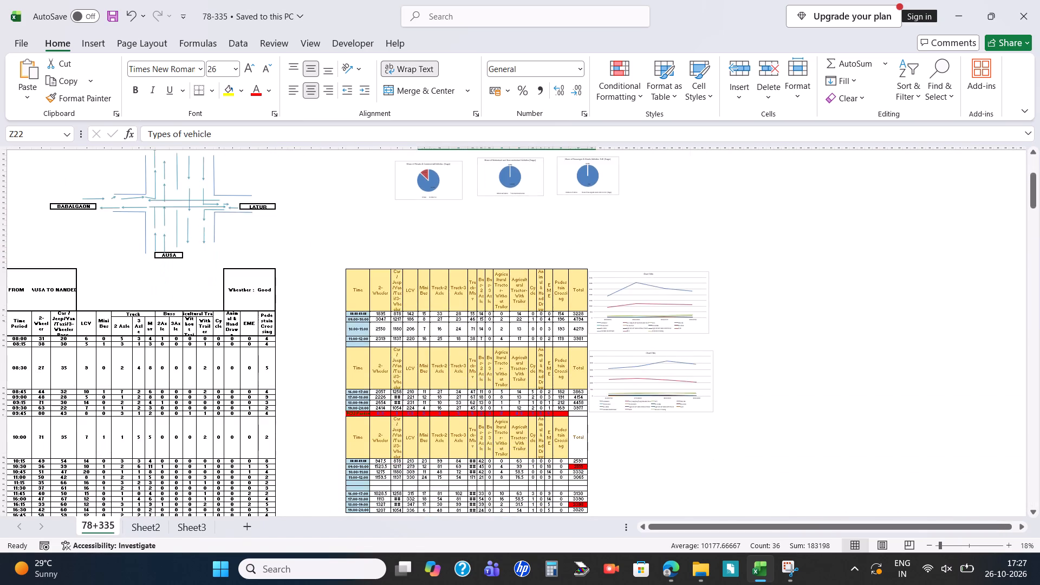
scroll(353, 393, "up", 4)
scroll(354, 392, "down", 2)
scroll(354, 392, "up", 4)
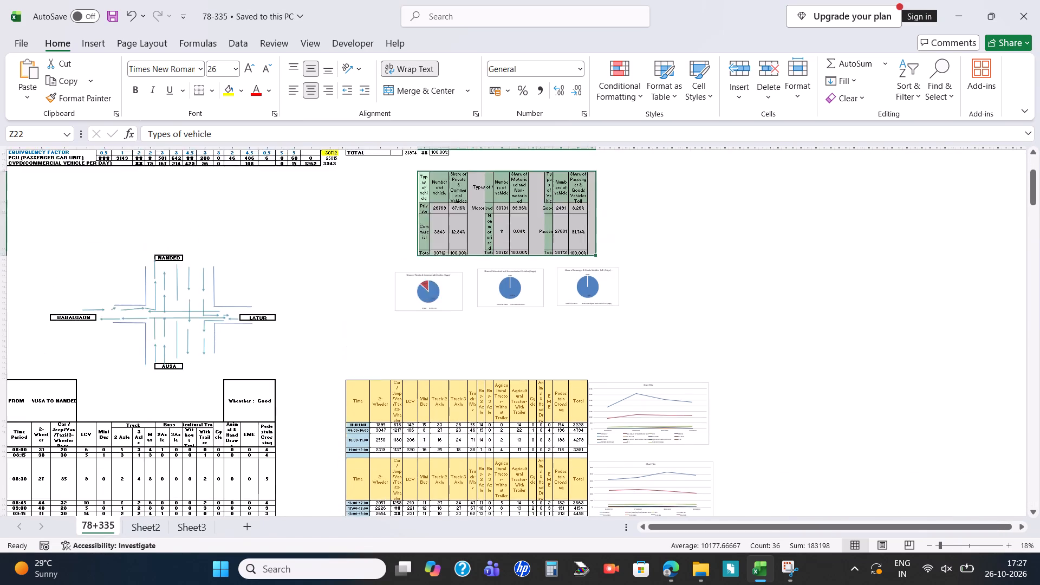
scroll(354, 392, "up", 5)
left_click_drag(396, 159, 440, 420)
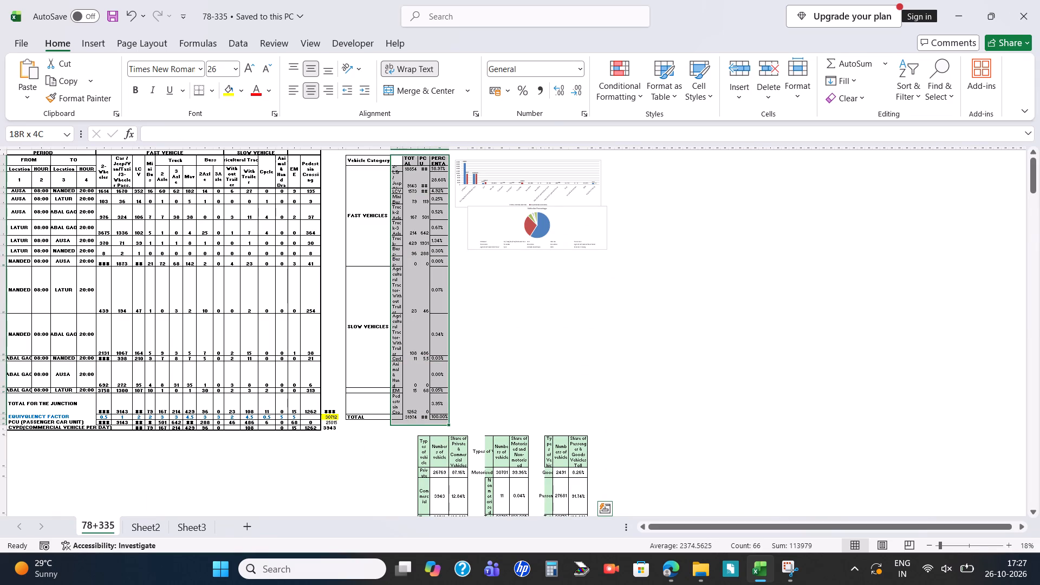
left_click_drag(440, 420, 435, 400)
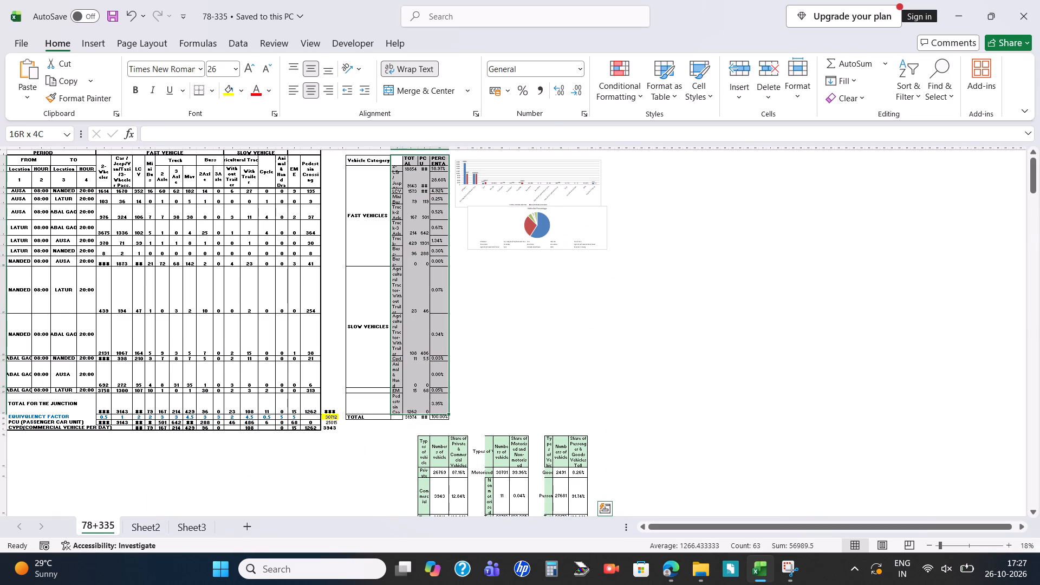
left_click_drag(435, 400, 430, 417)
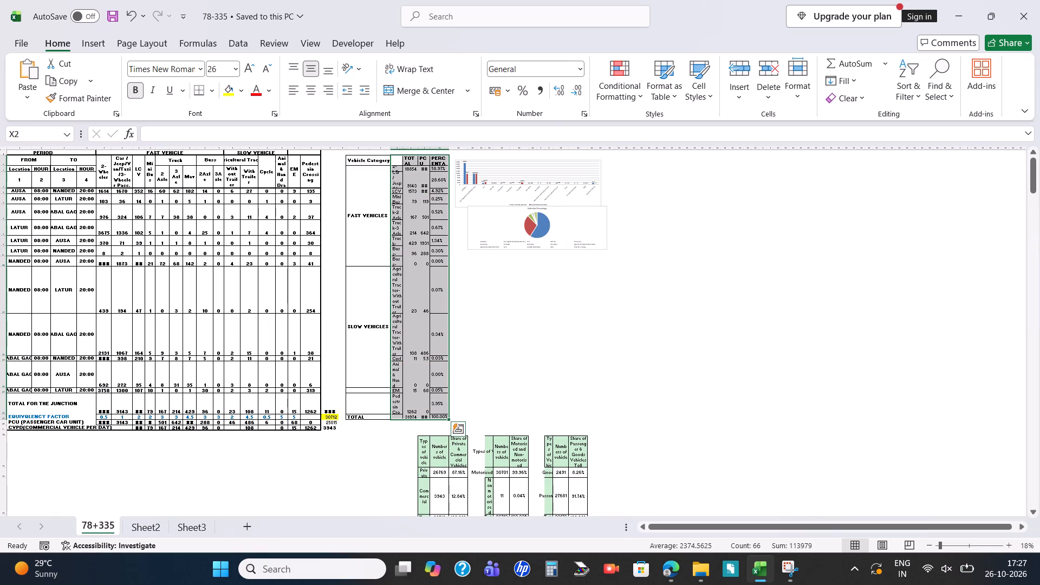
key("ctrl+c")
left_click(144, 519)
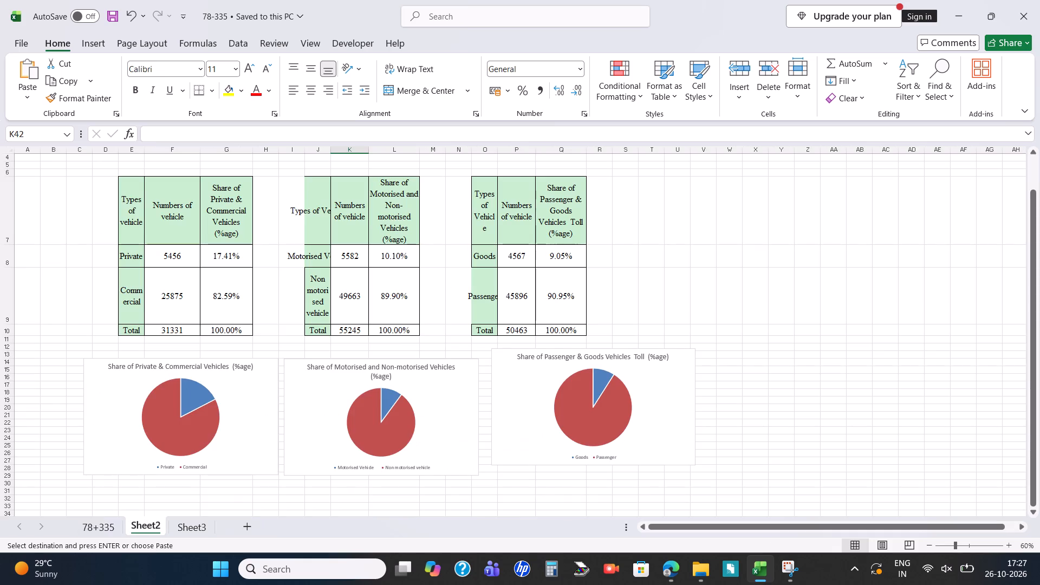
left_click_drag(725, 526, 835, 496)
left_click(768, 175)
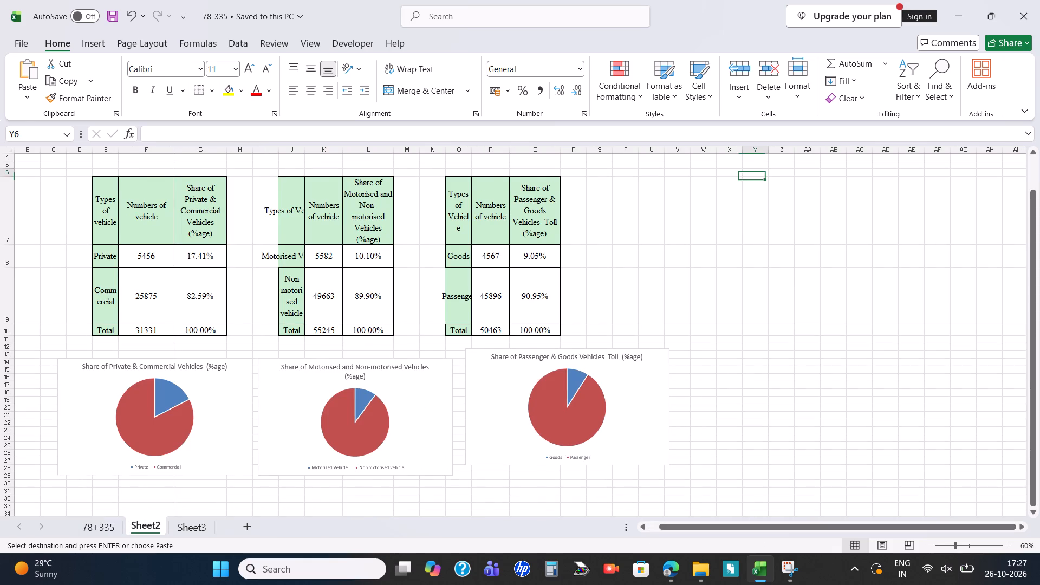
key("ctrl+v")
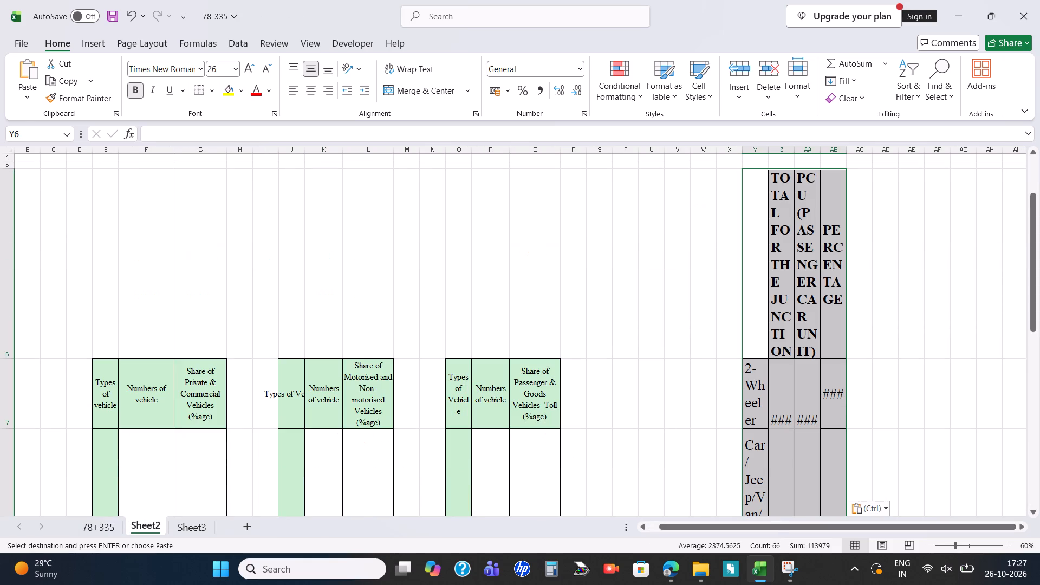
Reduce the font size of the pasted vehicle table to 20.
double_click(268, 64)
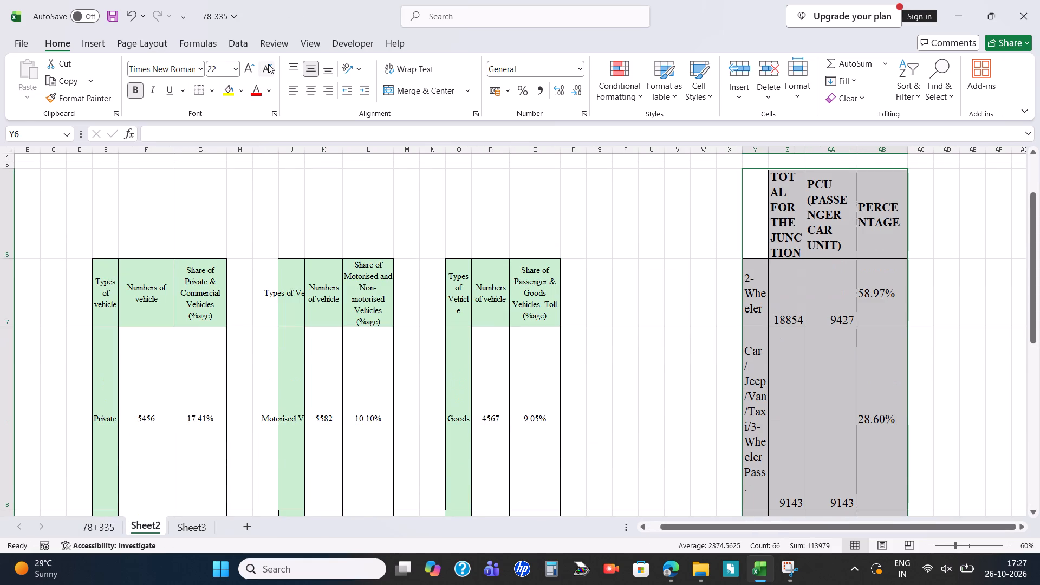
left_click(268, 64)
left_click(697, 292)
scroll(728, 301, "down", 9)
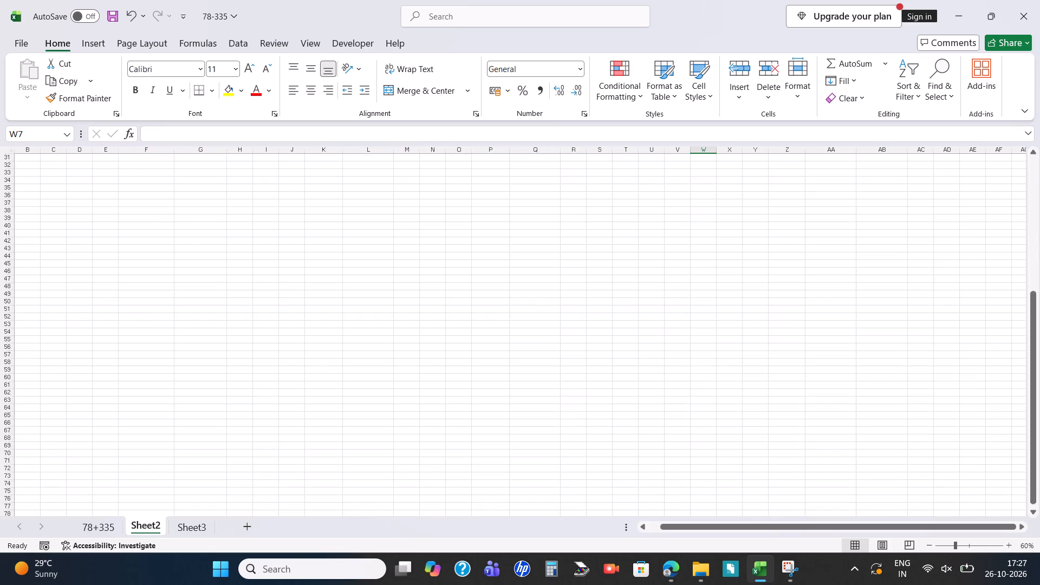
scroll(728, 301, "up", 4)
left_click(946, 302)
scroll(928, 347, "up", 5)
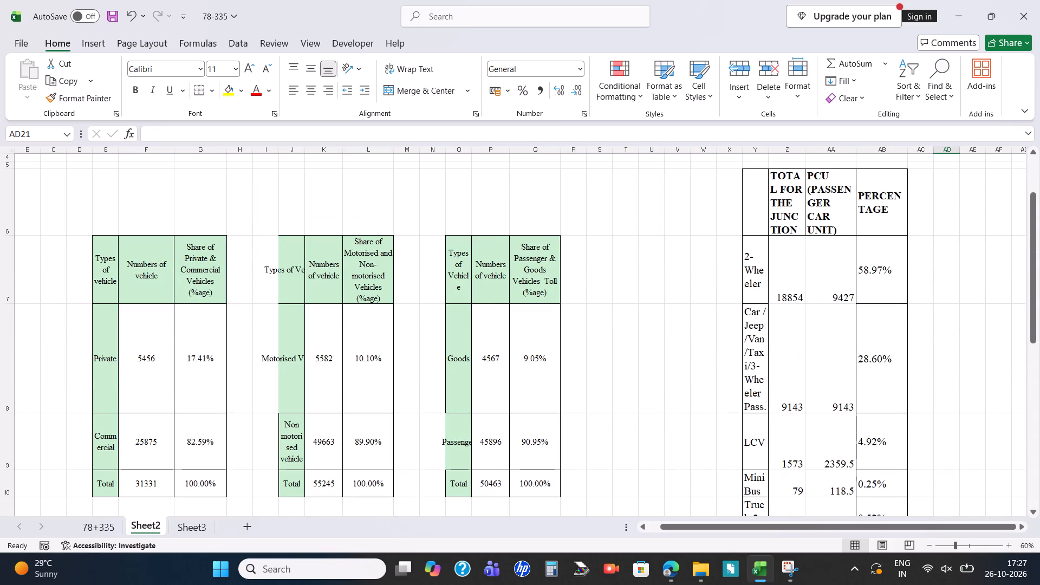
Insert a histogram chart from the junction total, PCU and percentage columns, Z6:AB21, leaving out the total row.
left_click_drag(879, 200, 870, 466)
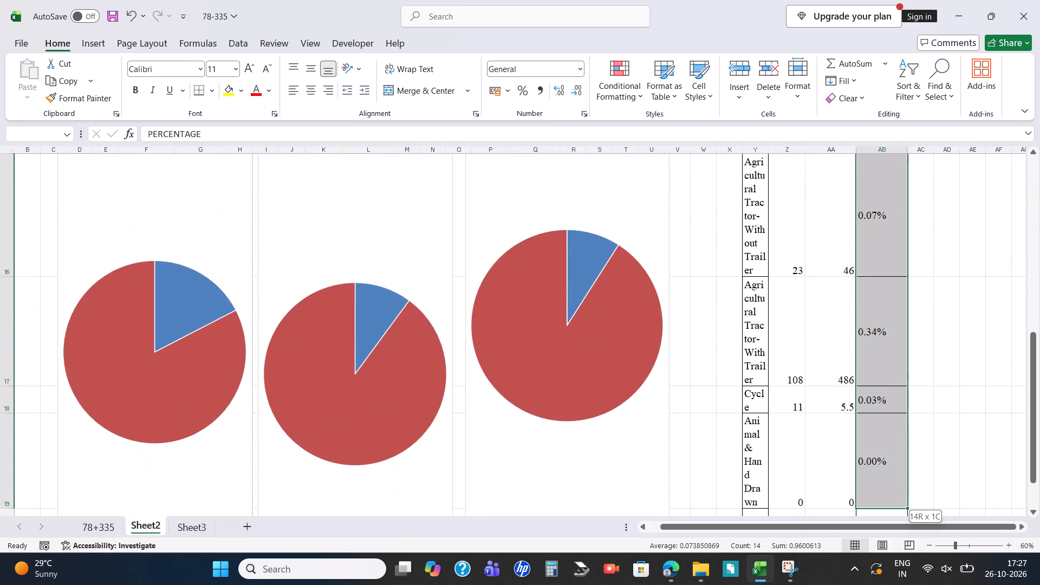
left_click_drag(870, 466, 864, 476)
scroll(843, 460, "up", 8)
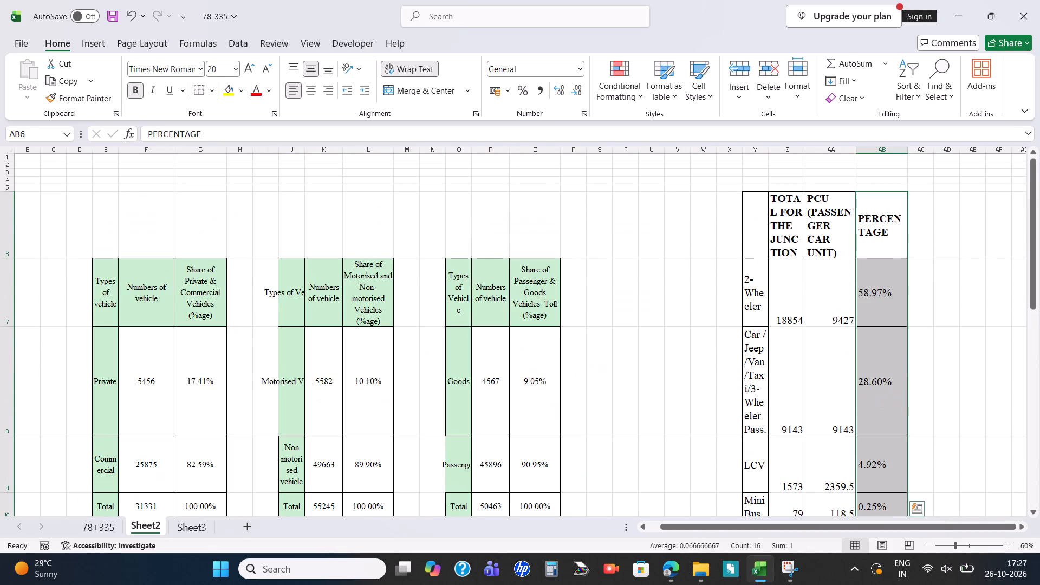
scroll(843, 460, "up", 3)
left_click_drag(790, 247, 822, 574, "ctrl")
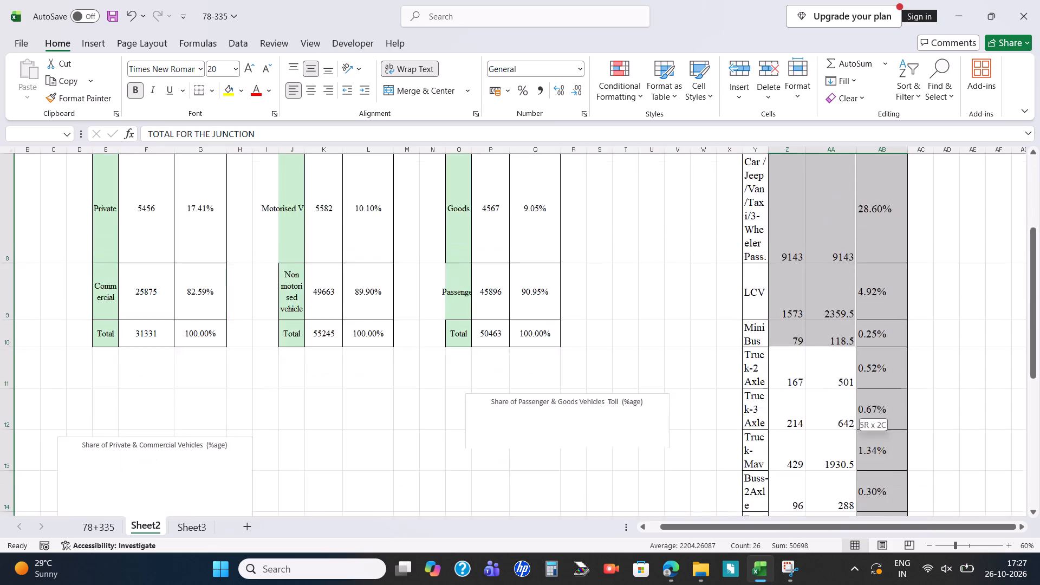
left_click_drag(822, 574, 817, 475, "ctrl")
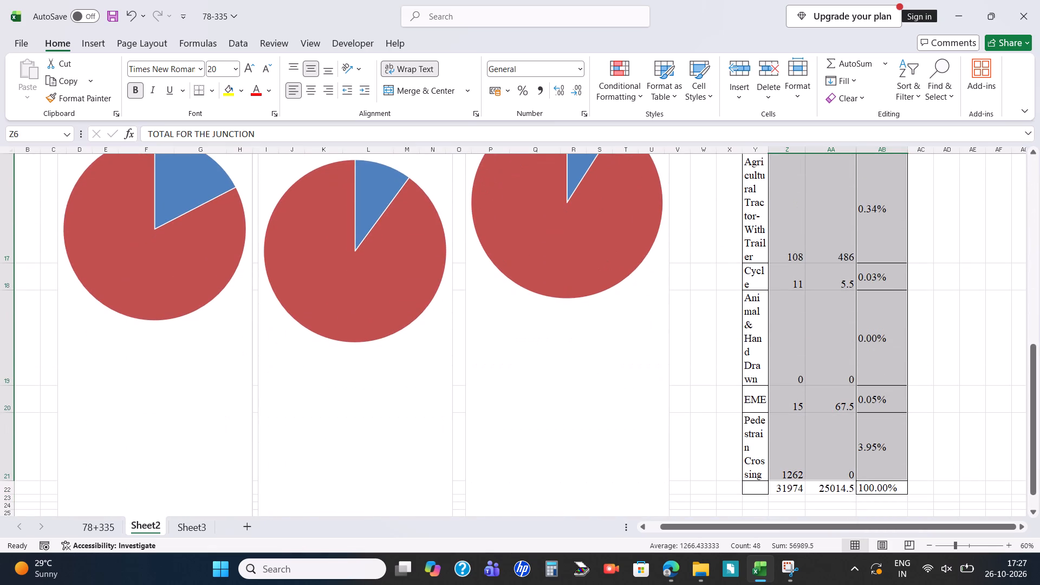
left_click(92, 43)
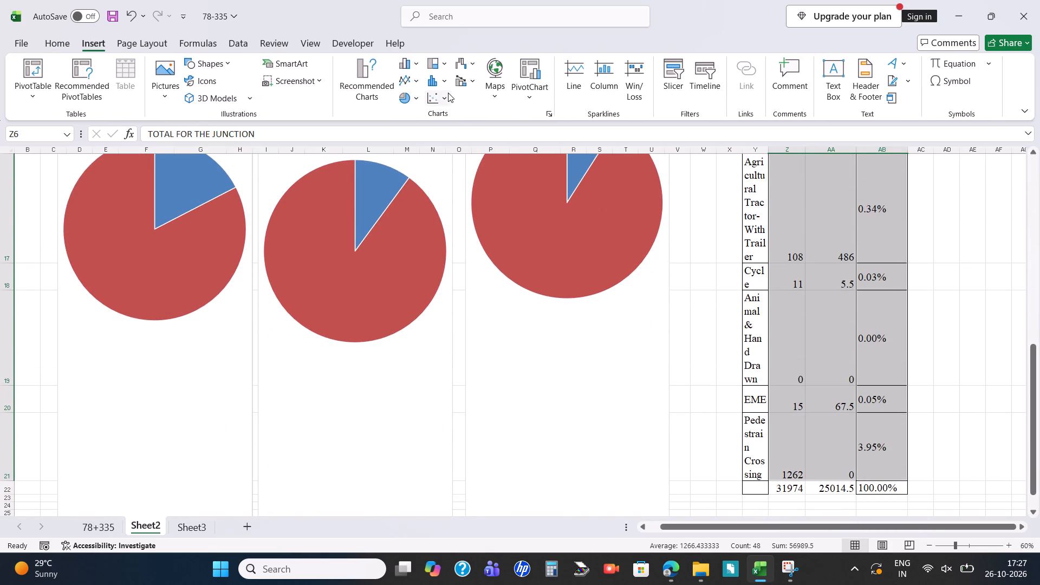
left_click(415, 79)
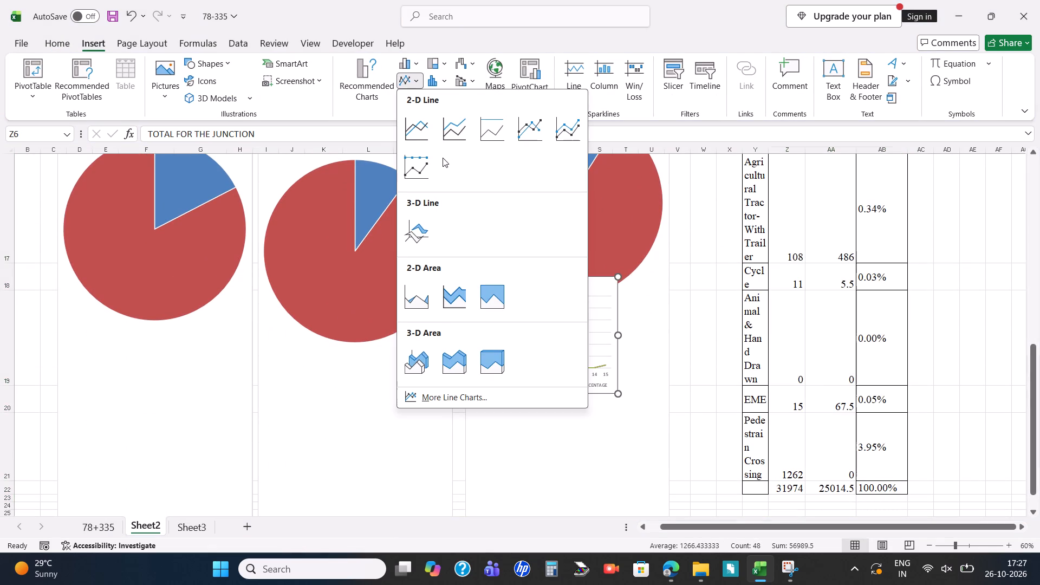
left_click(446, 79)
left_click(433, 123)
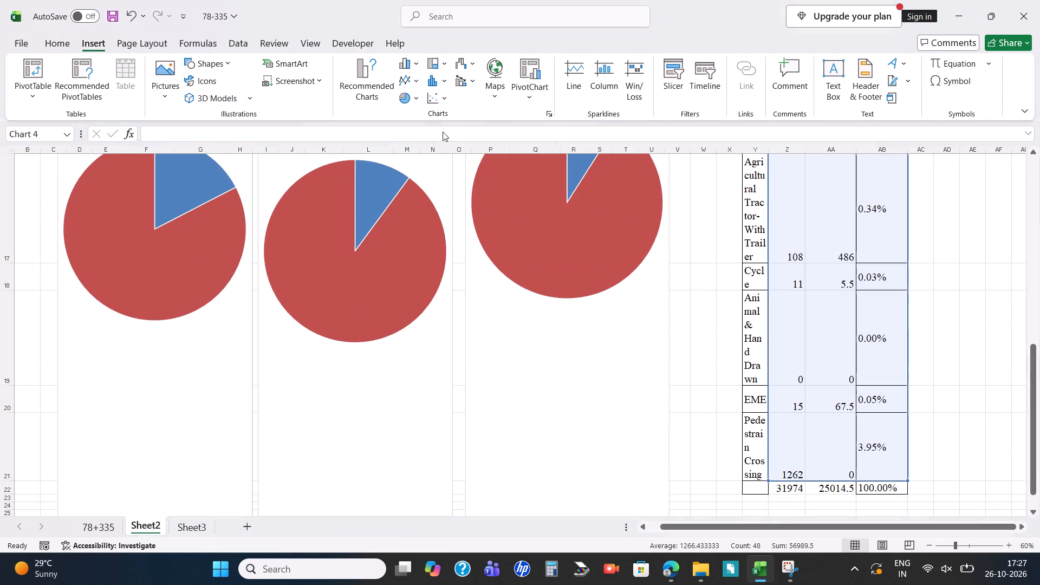
Delete the histogram chart from Sheet2.
left_click(606, 339)
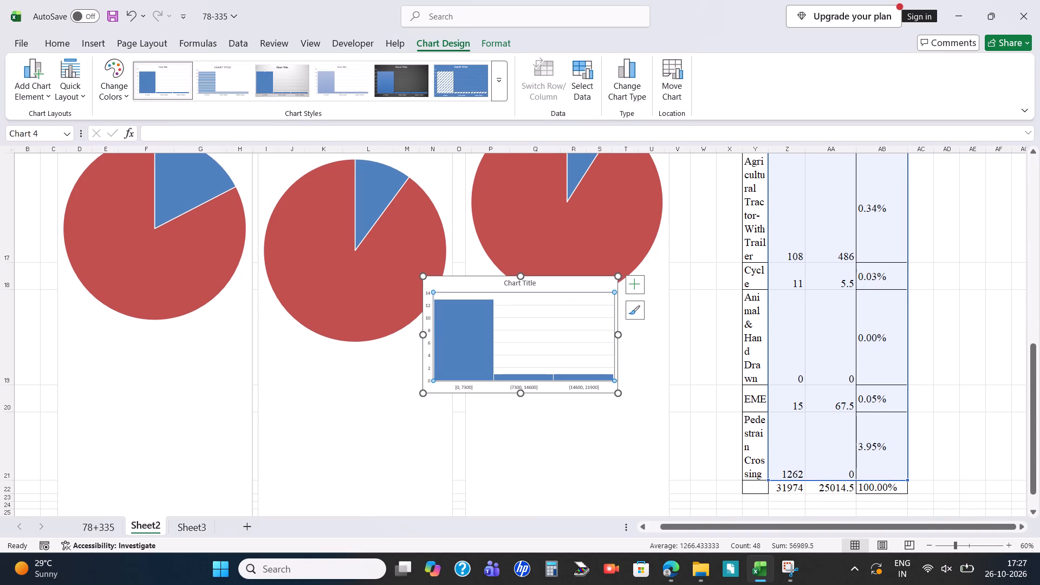
left_click(604, 288)
key("Print")
key("Delete")
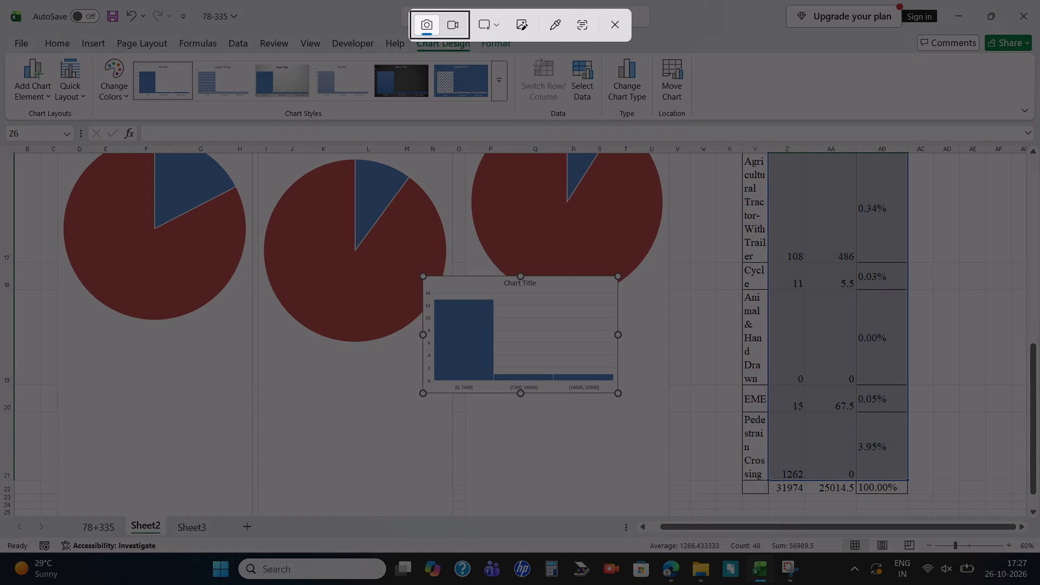
left_click(621, 23)
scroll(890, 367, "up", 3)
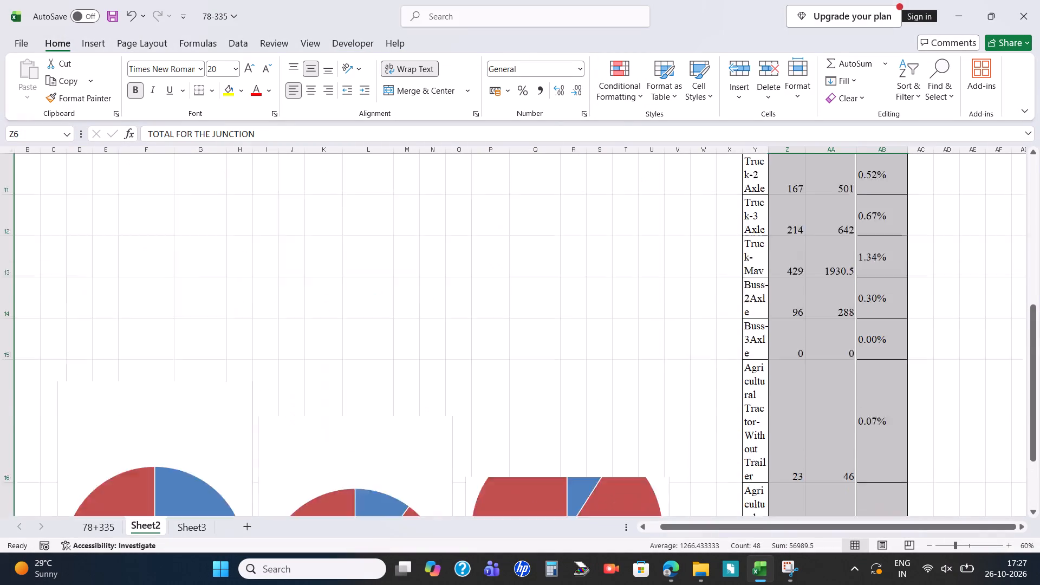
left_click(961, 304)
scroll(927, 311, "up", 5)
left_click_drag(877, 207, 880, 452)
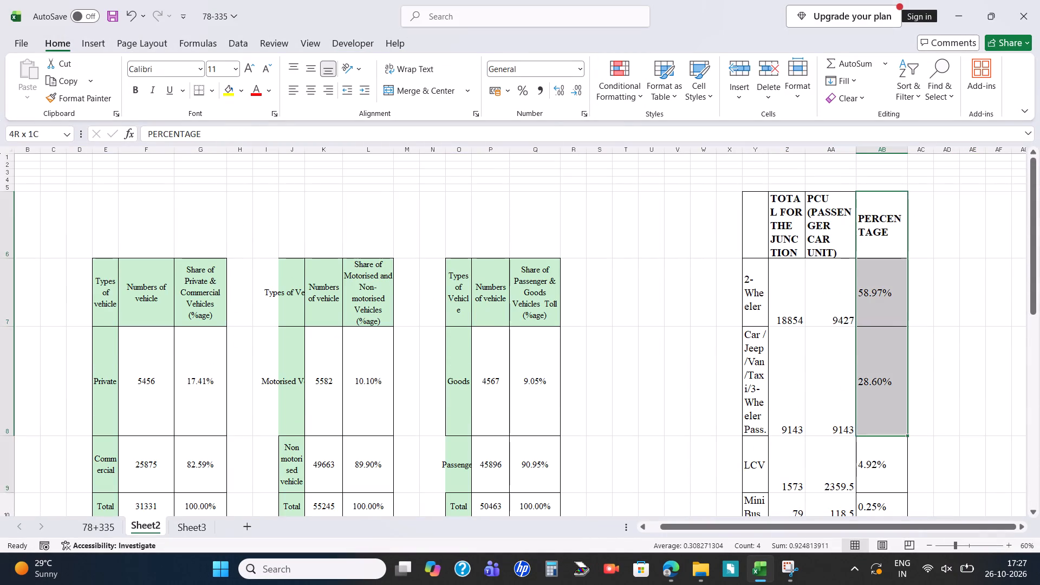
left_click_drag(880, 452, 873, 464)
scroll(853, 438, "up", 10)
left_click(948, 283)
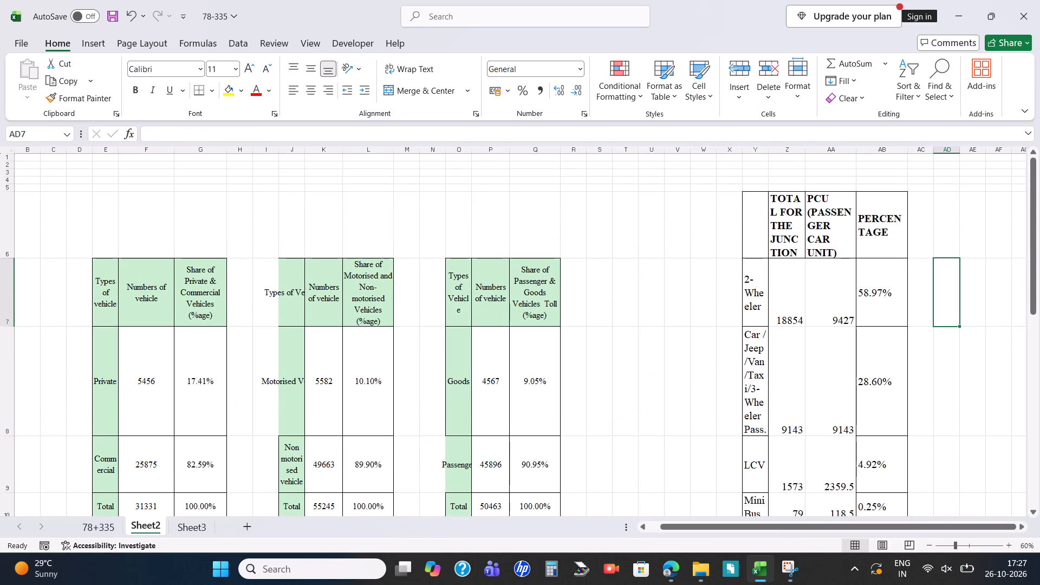
Insert a clustered column chart from the vehicle types, junction total, PCU and percentage columns, Y6:AB21, leaving out the total row.
left_click_drag(763, 235, 761, 510)
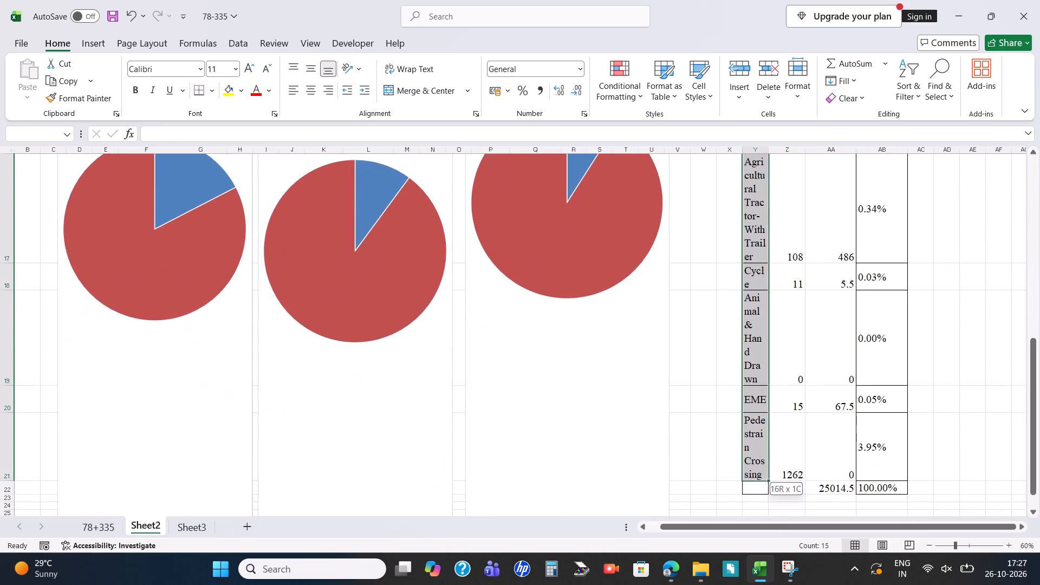
left_click_drag(761, 510, 751, 473)
scroll(785, 453, "up", 12)
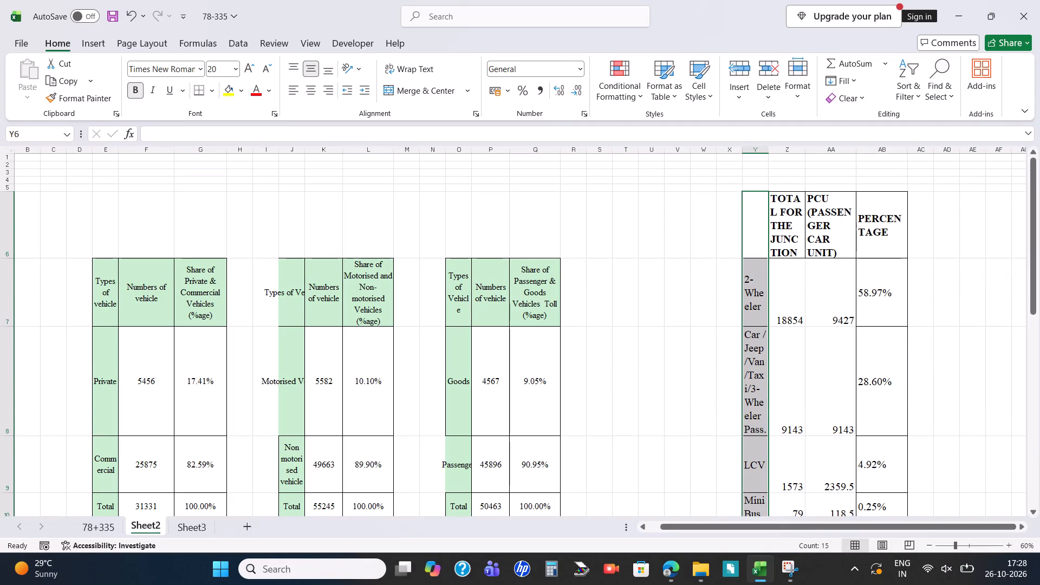
left_click_drag(888, 231, 891, 530, "ctrl")
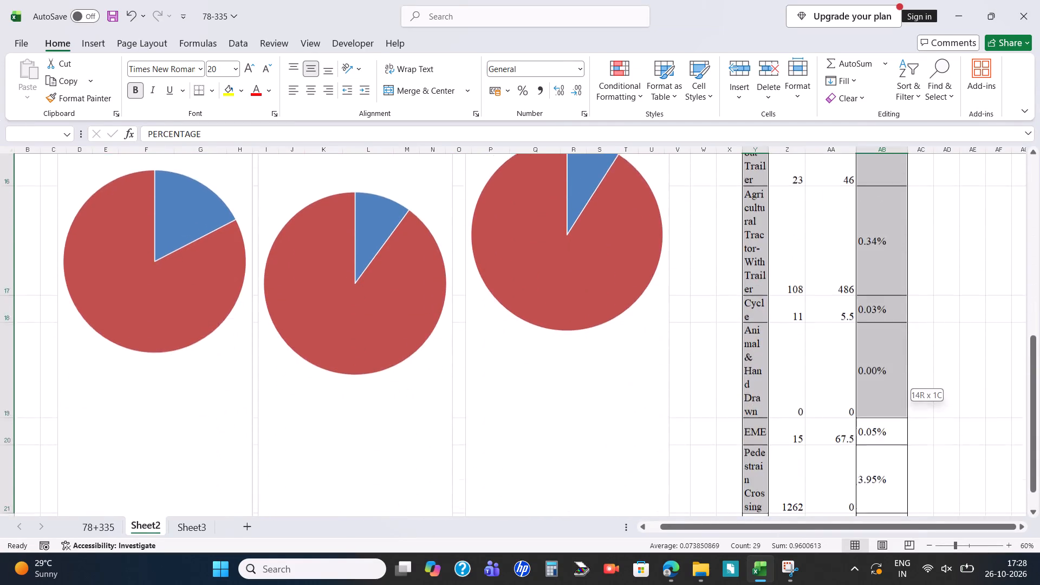
left_click_drag(891, 530, 887, 445, "ctrl")
scroll(853, 417, "up", 10)
left_click_drag(816, 222, 833, 528, "ctrl")
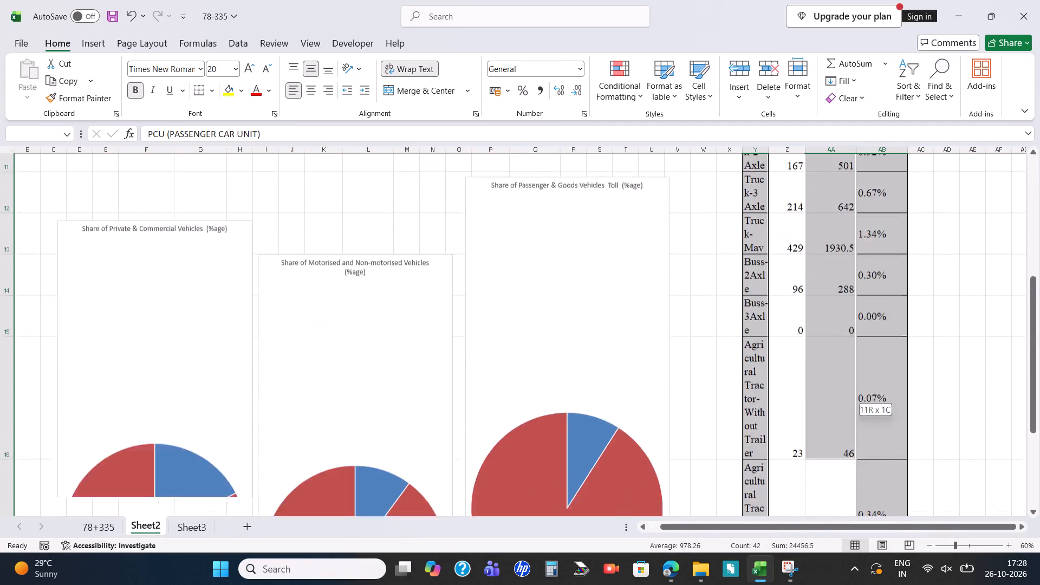
left_click_drag(833, 528, 834, 536, "ctrl")
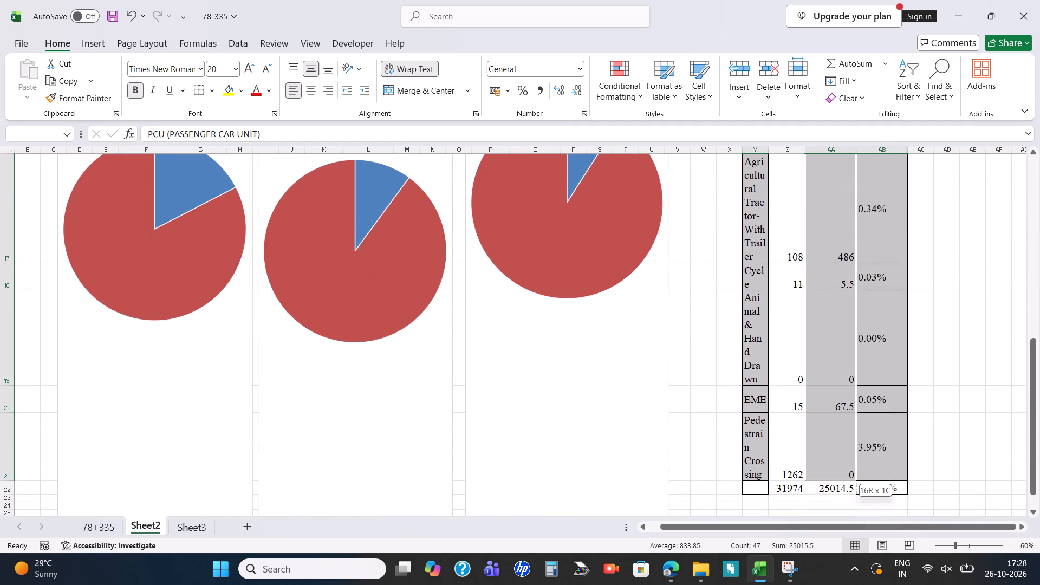
left_click_drag(834, 536, 829, 476, "ctrl")
scroll(823, 470, "up", 11)
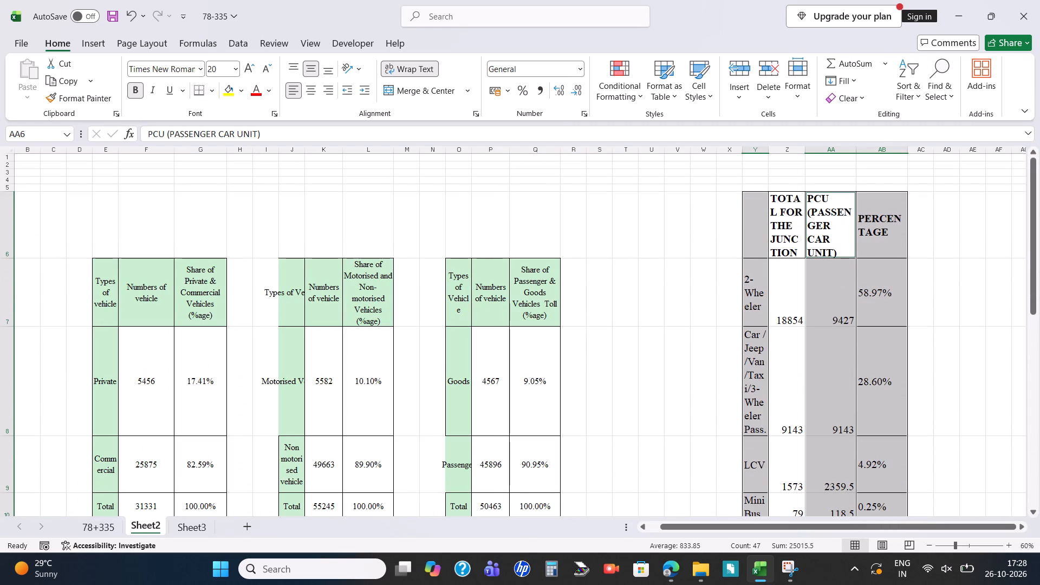
left_click_drag(778, 223, 787, 578, "ctrl")
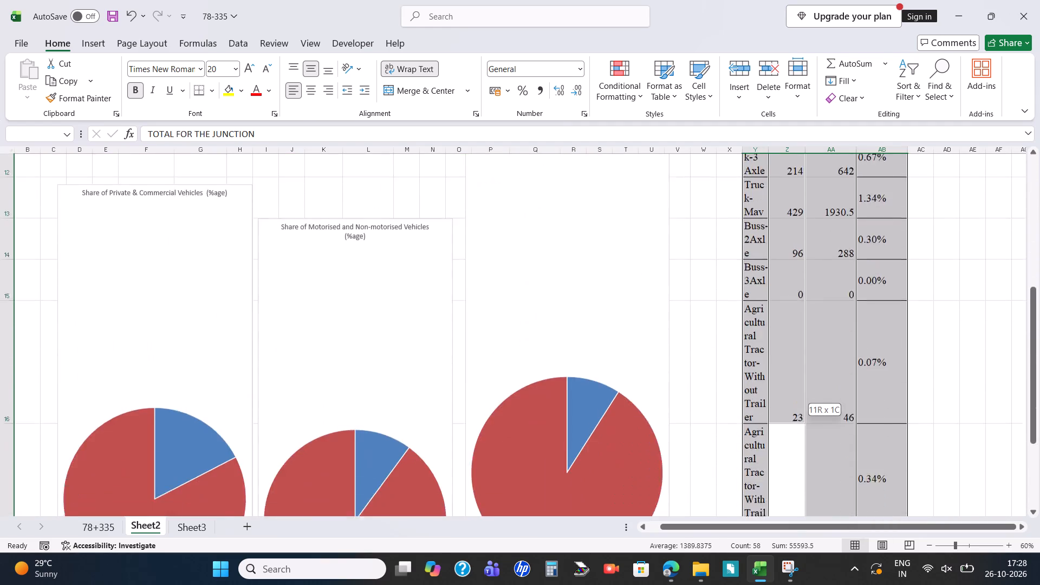
left_click_drag(787, 578, 790, 470, "ctrl")
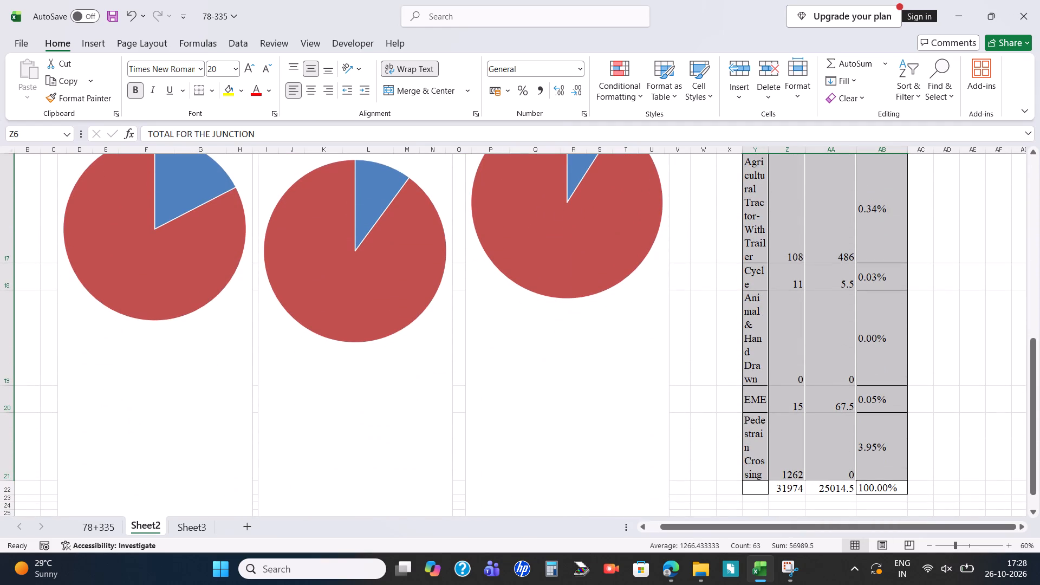
left_click(94, 45)
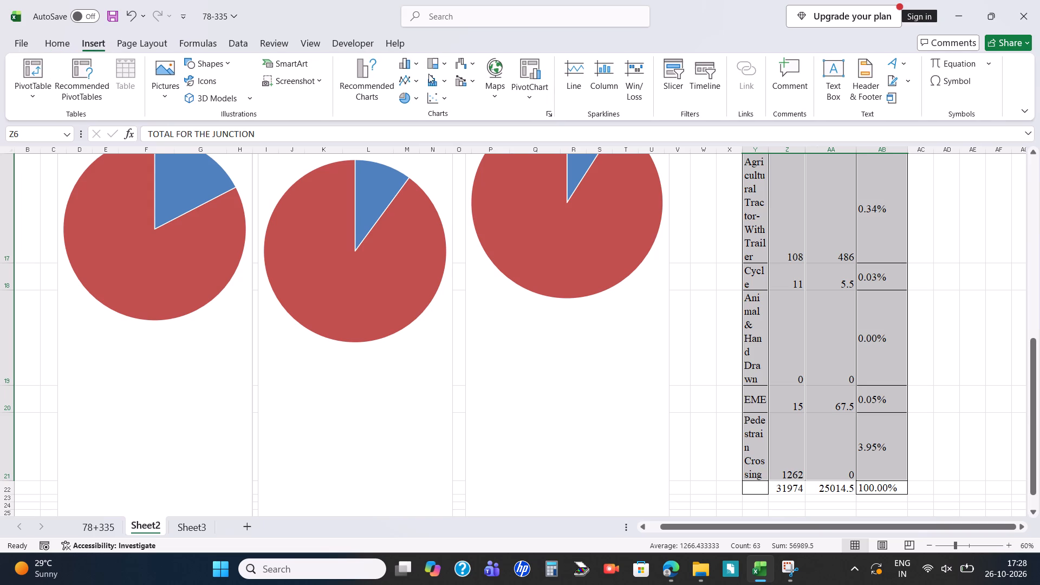
left_click(426, 66)
left_click(415, 65)
left_click(424, 115)
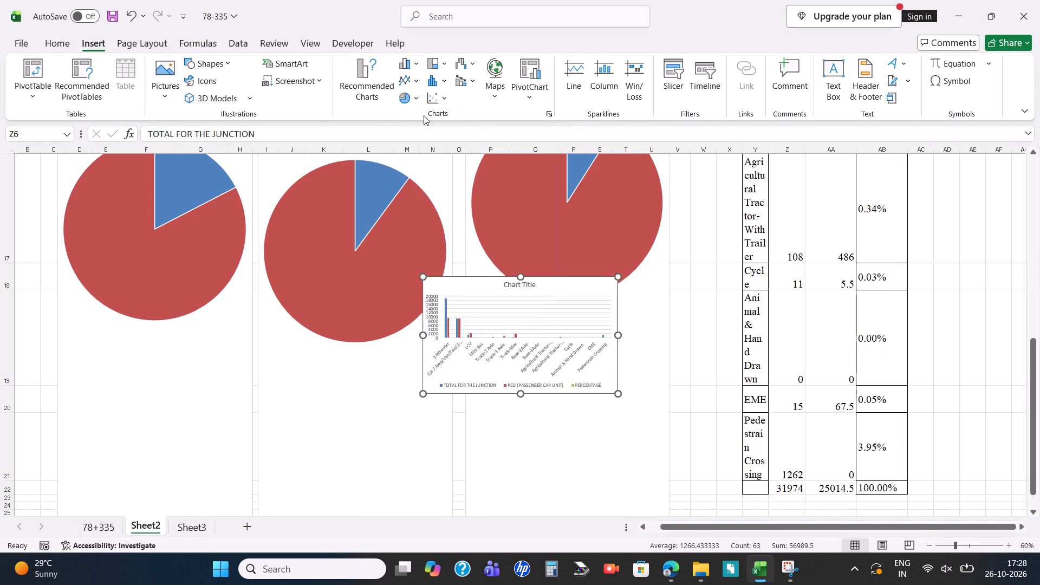
Move the column chart towards the vehicle table and enlarge it to span about columns Q to AD and rows 18 to 21.
left_click_drag(554, 283, 686, 283)
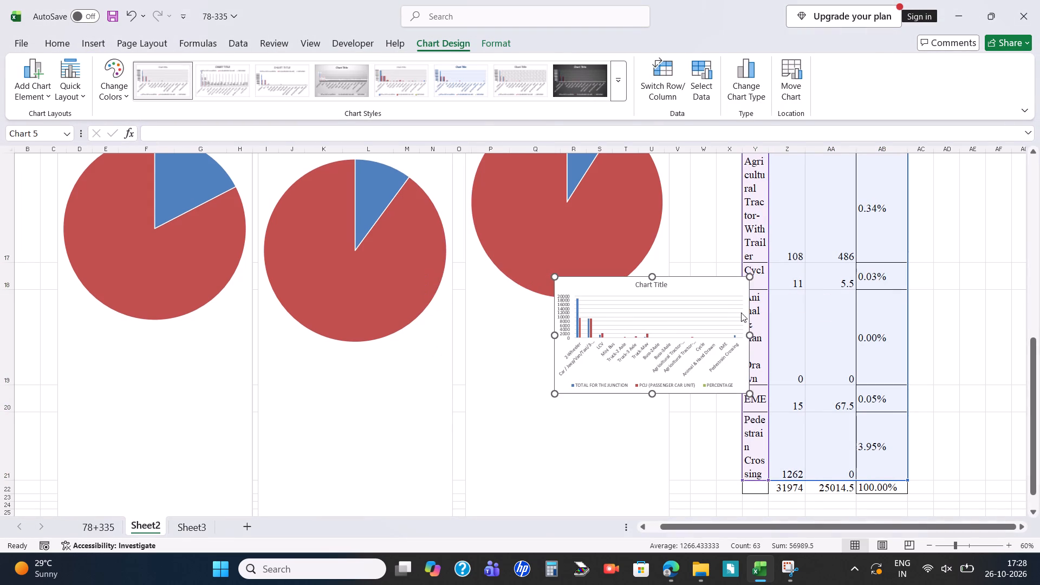
left_click_drag(747, 335, 940, 326)
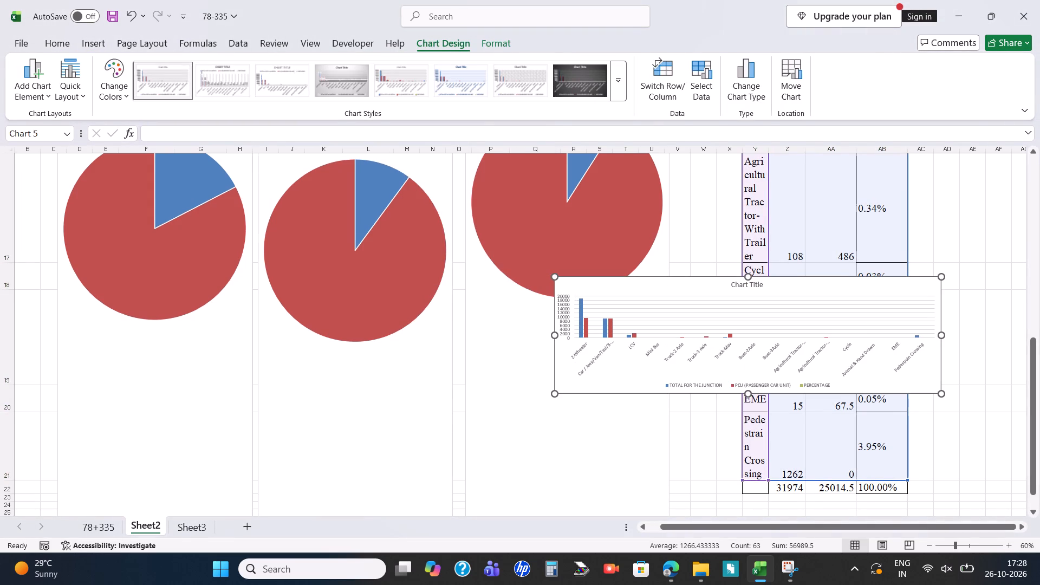
left_click_drag(747, 394, 753, 482)
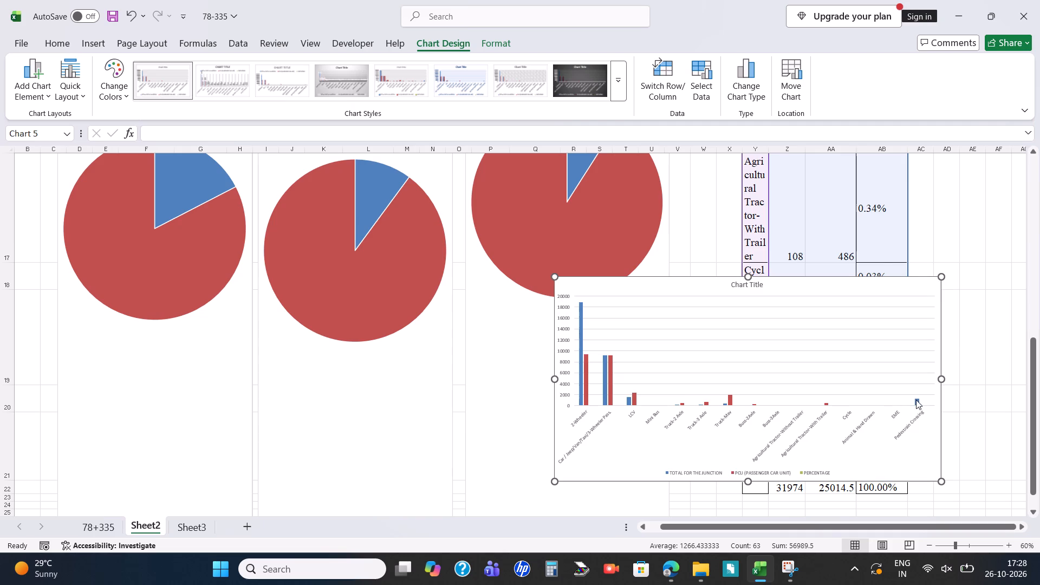
Examine the column chart's junction total and PCU series and vehicle-type labels alongside the source table.
left_click(917, 400)
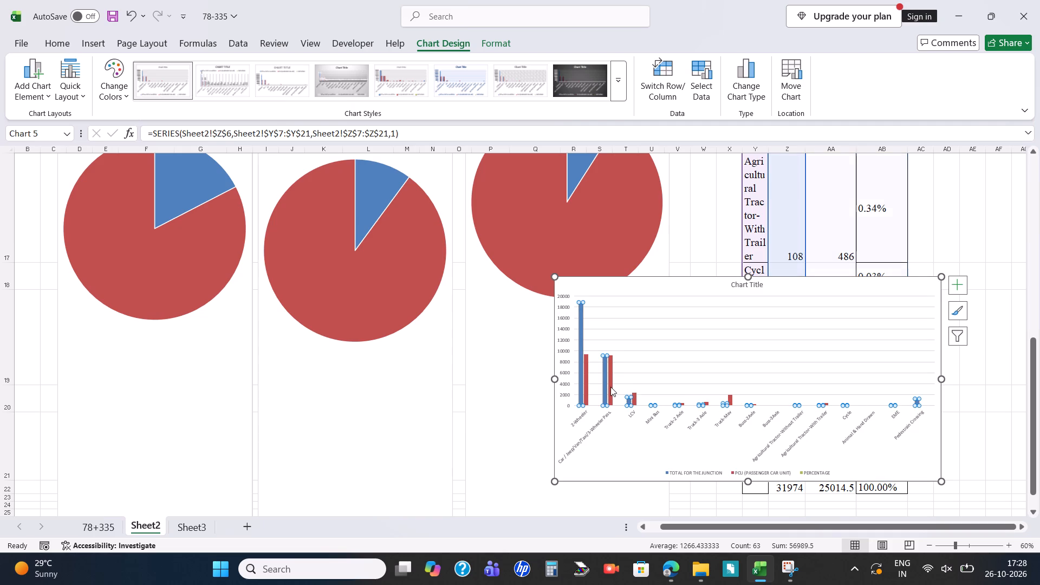
left_click(610, 387)
scroll(660, 393, "up", 5, "ctrl")
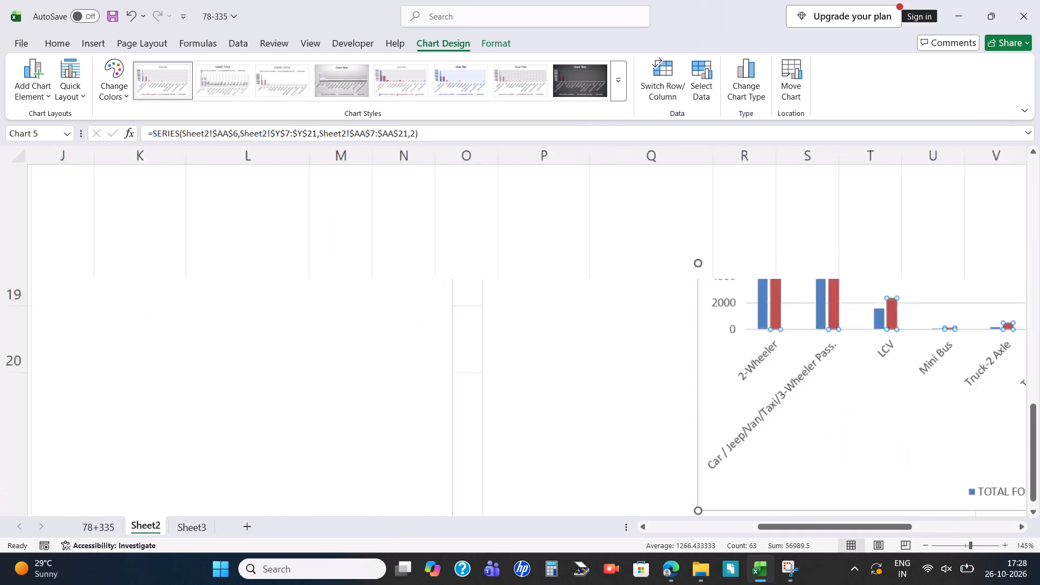
scroll(828, 302, "up", 3)
scroll(859, 342, "down", 4)
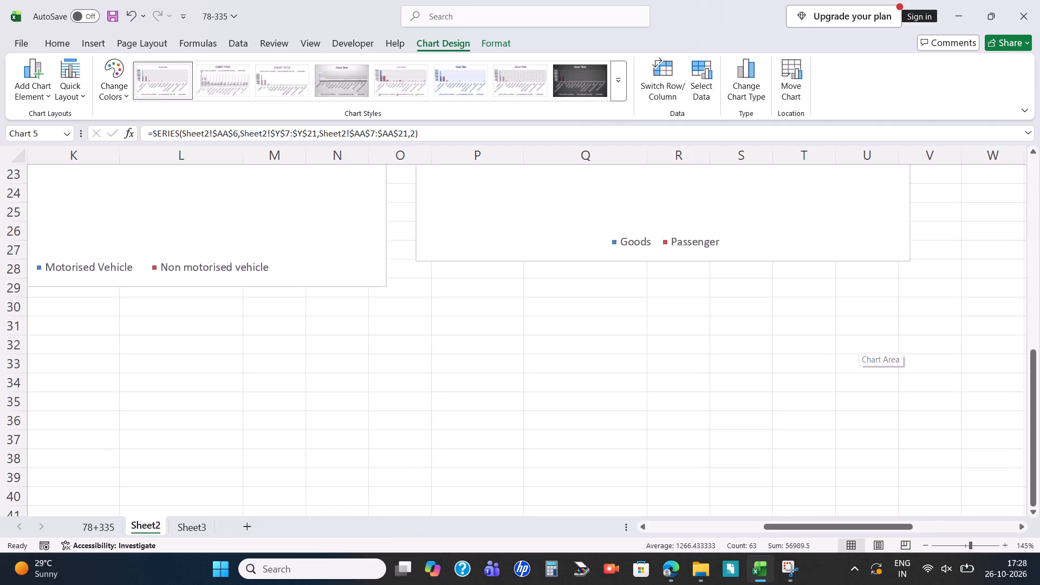
left_click_drag(862, 525, 933, 474)
scroll(724, 317, "up", 2)
scroll(737, 335, "down", 2)
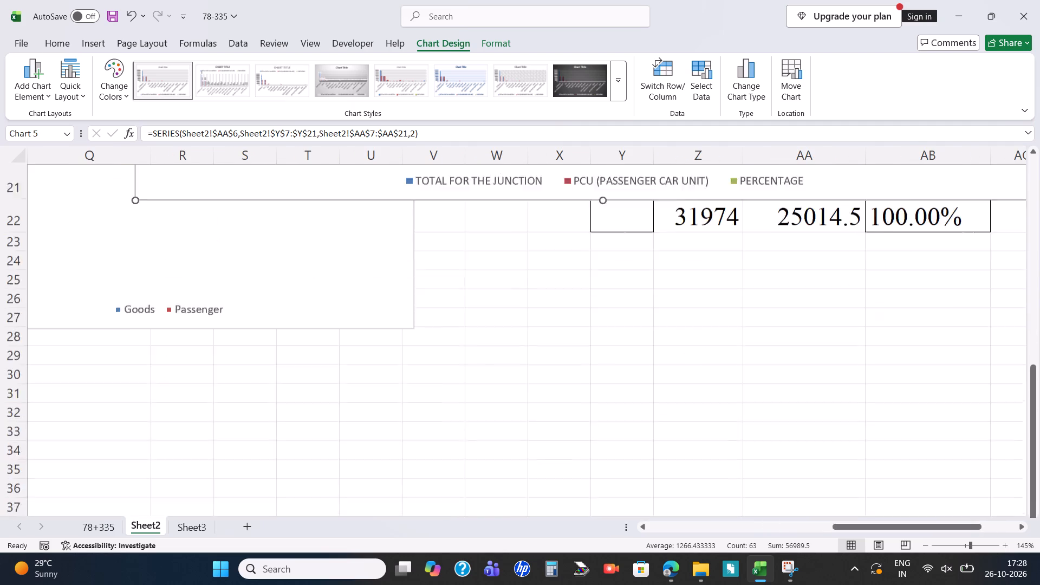
scroll(737, 335, "down", 2, "ctrl")
scroll(737, 335, "up", 3)
scroll(737, 335, "down", 2)
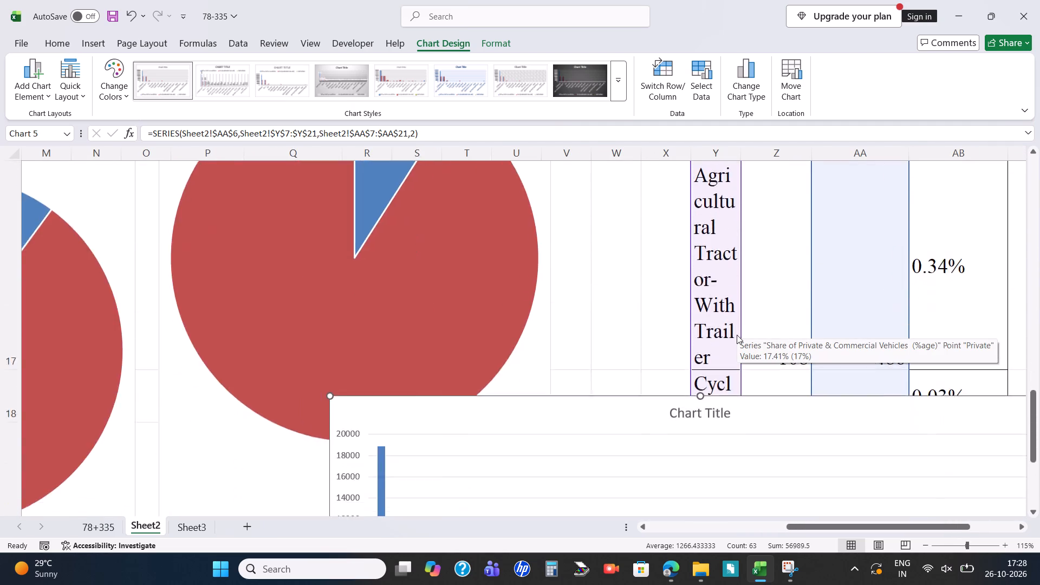
scroll(737, 335, "down", 2)
scroll(737, 335, "up", 3)
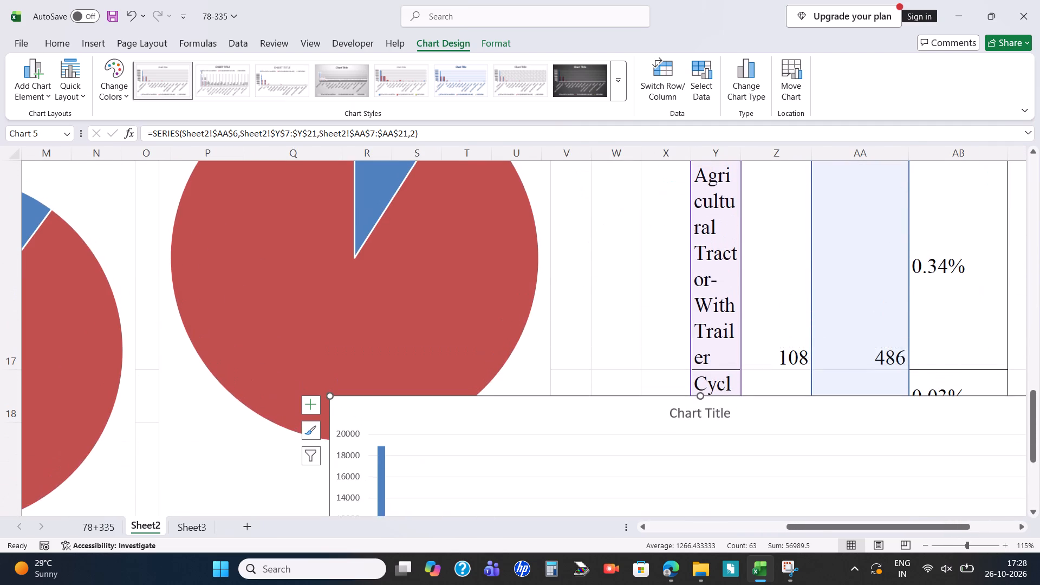
scroll(810, 399, "down", 1)
left_click_drag(892, 524, 939, 493)
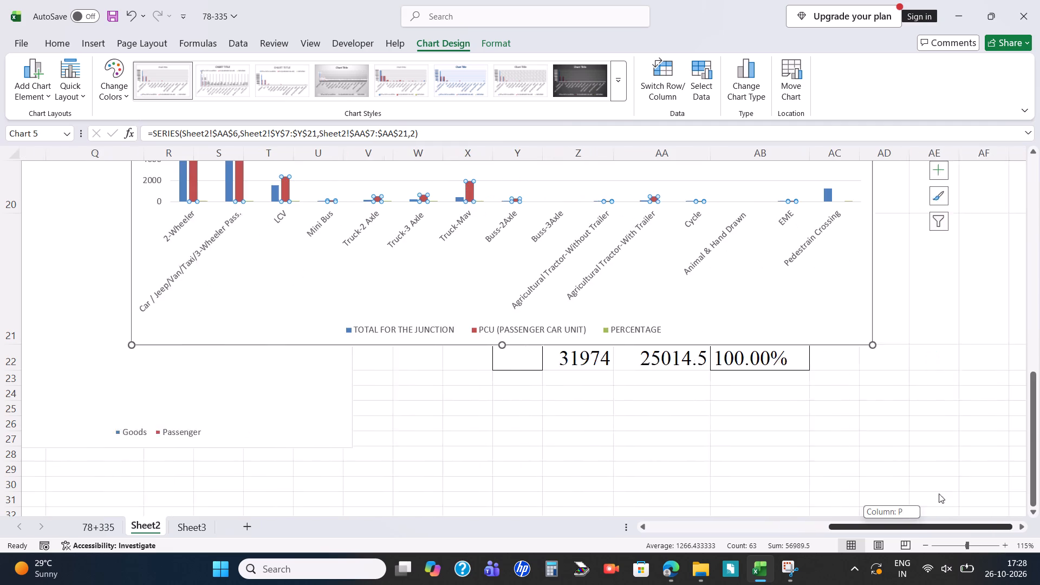
left_click_drag(939, 493, 955, 466)
scroll(791, 288, "up", 3, "ctrl")
scroll(833, 307, "up", 4)
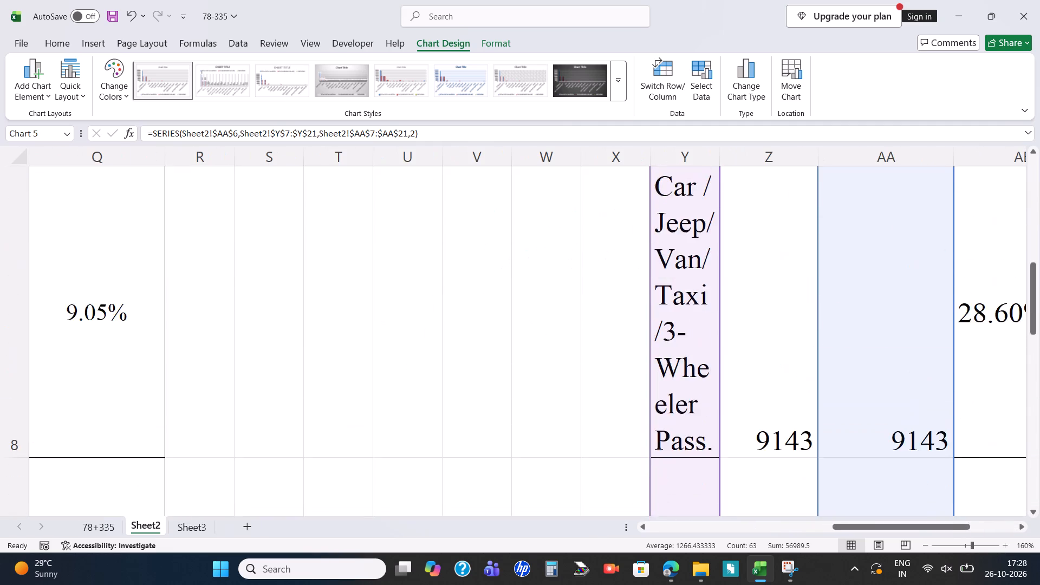
scroll(833, 307, "down", 14)
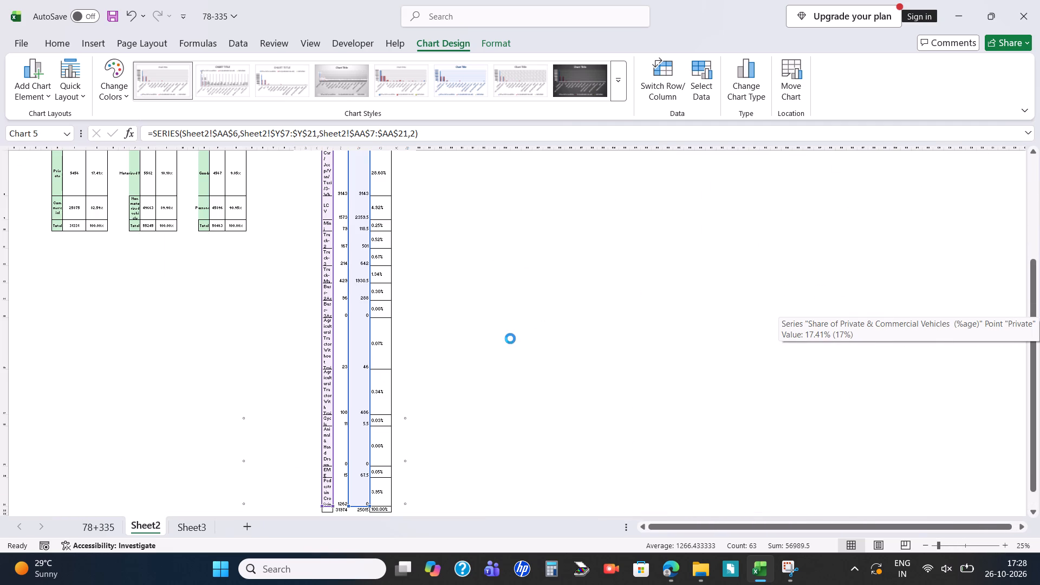
scroll(598, 340, "up", 2)
scroll(502, 340, "down", 3)
scroll(412, 346, "down", 5)
Save the workbook with the new column chart.
key("ctrl+s")
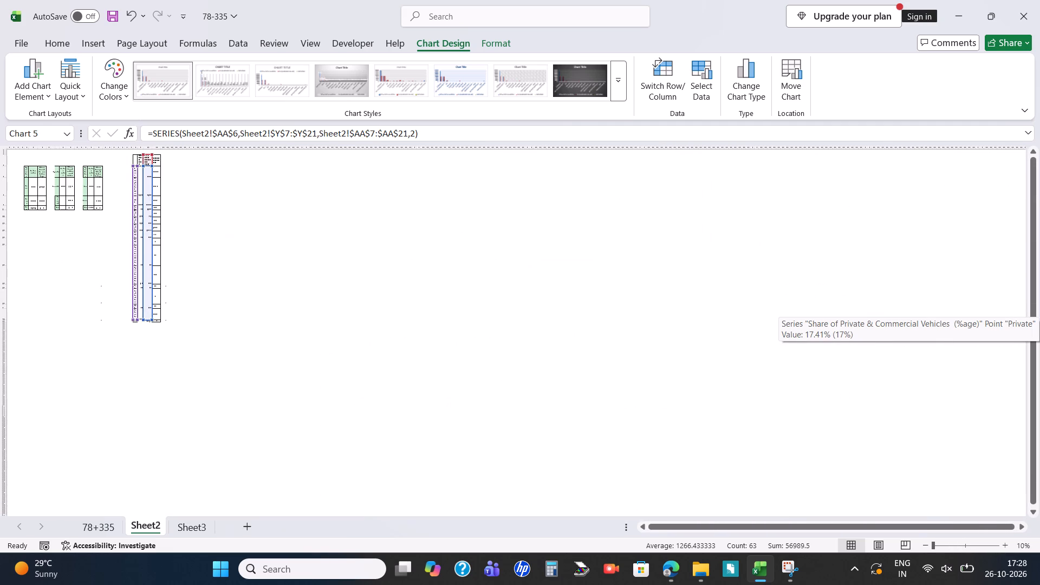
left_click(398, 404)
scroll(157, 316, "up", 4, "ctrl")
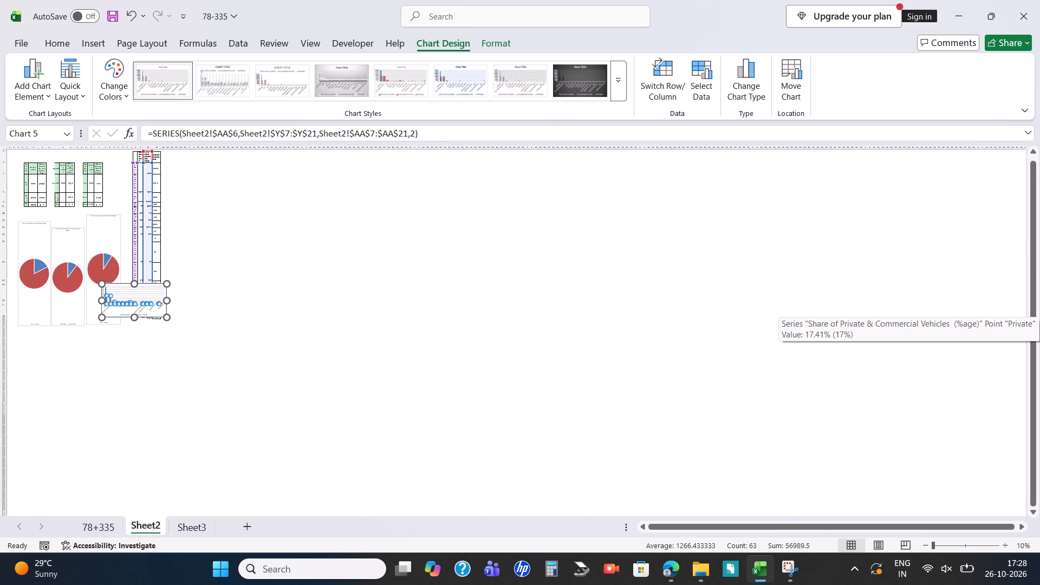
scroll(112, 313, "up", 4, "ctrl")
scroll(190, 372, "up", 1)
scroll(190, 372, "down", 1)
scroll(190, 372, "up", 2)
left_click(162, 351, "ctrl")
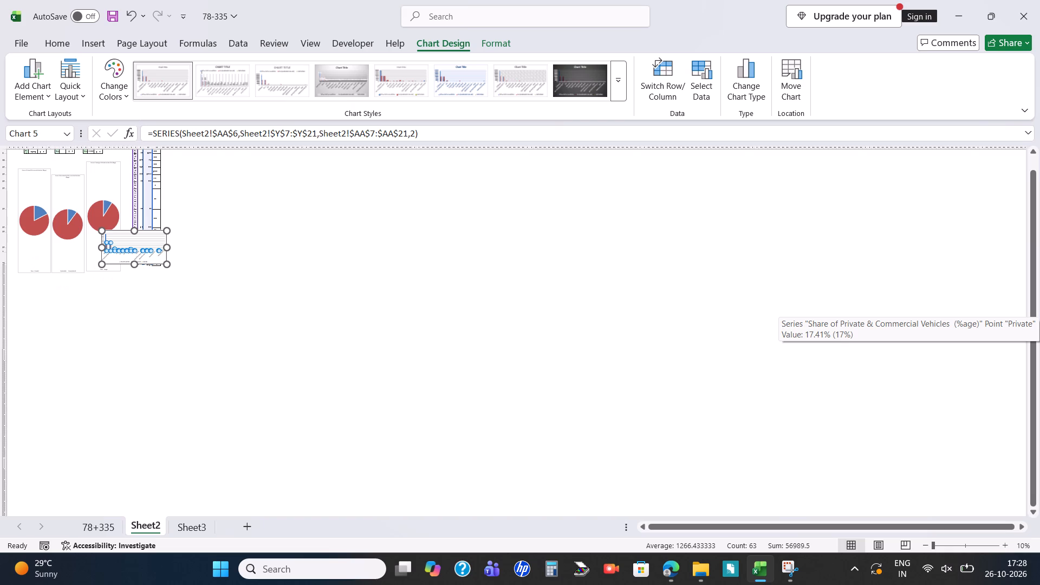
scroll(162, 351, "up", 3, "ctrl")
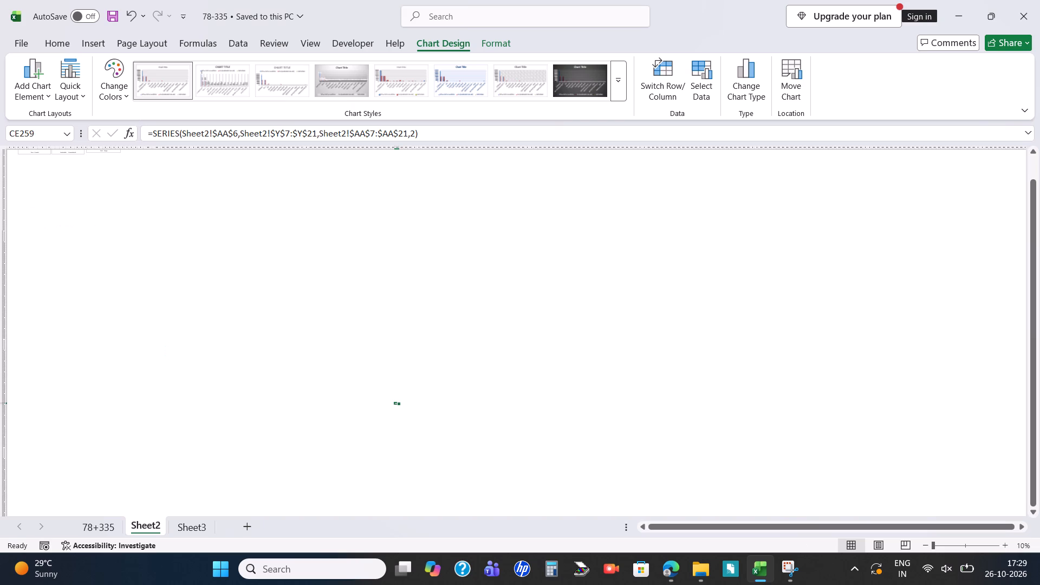
Look through the column chart's element and style options without changing any of them.
left_click(958, 545)
left_click(957, 547)
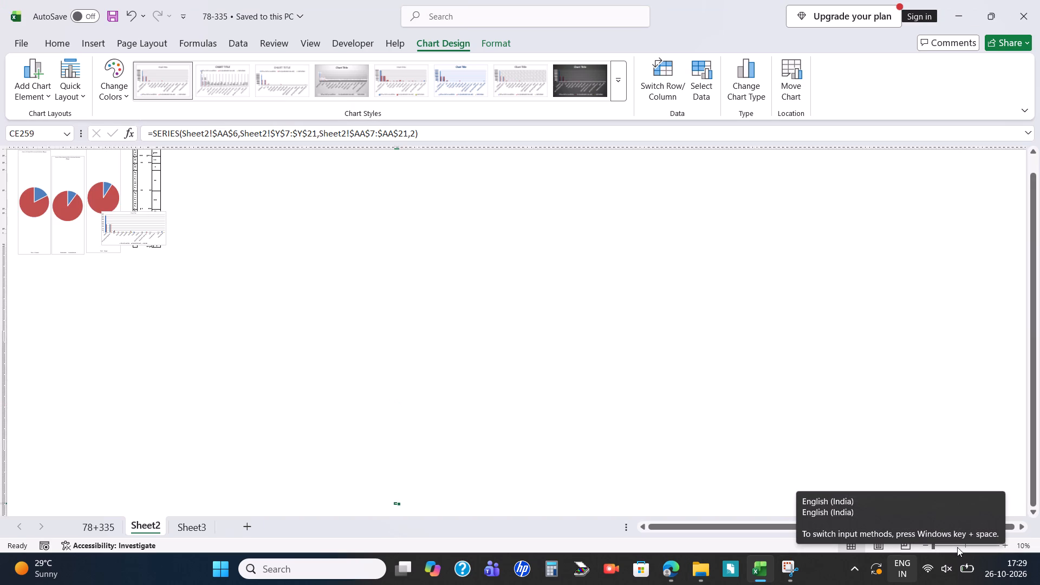
left_click(978, 547)
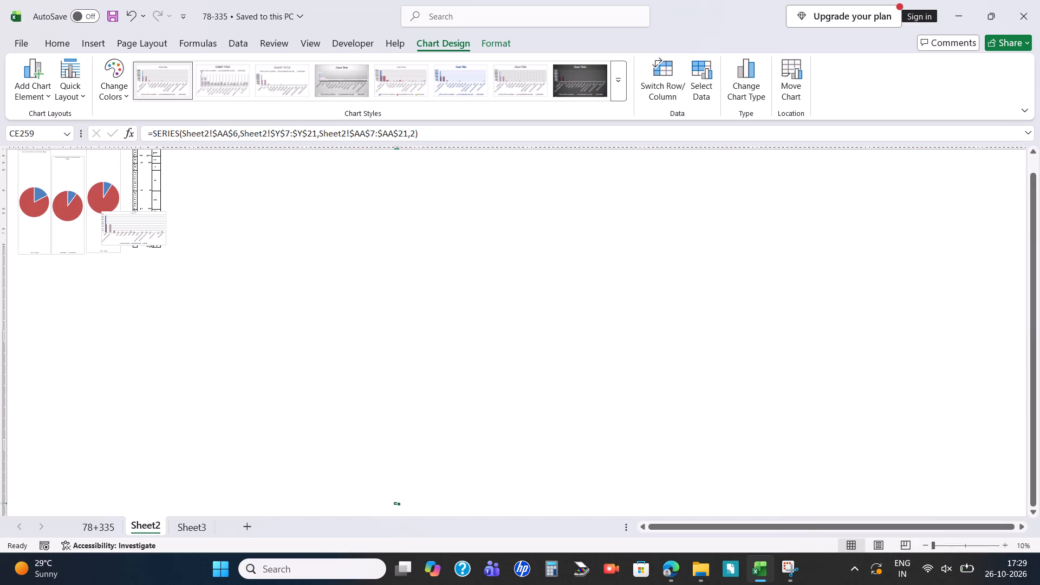
scroll(139, 298, "up", 2)
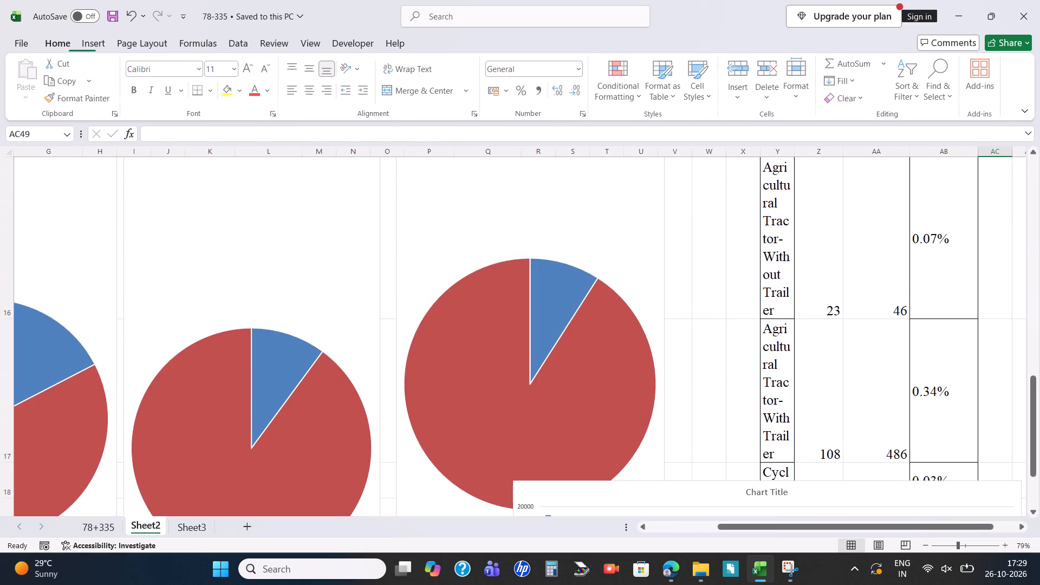
scroll(547, 355, "down", 4)
scroll(537, 354, "up", 4)
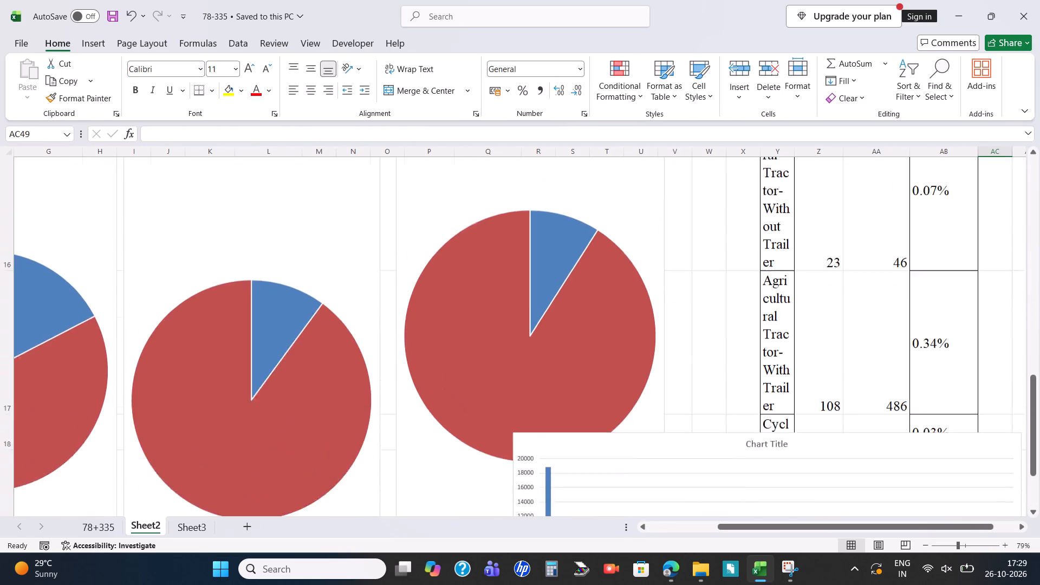
left_click_drag(746, 529, 817, 510)
scroll(737, 437, "down", 1)
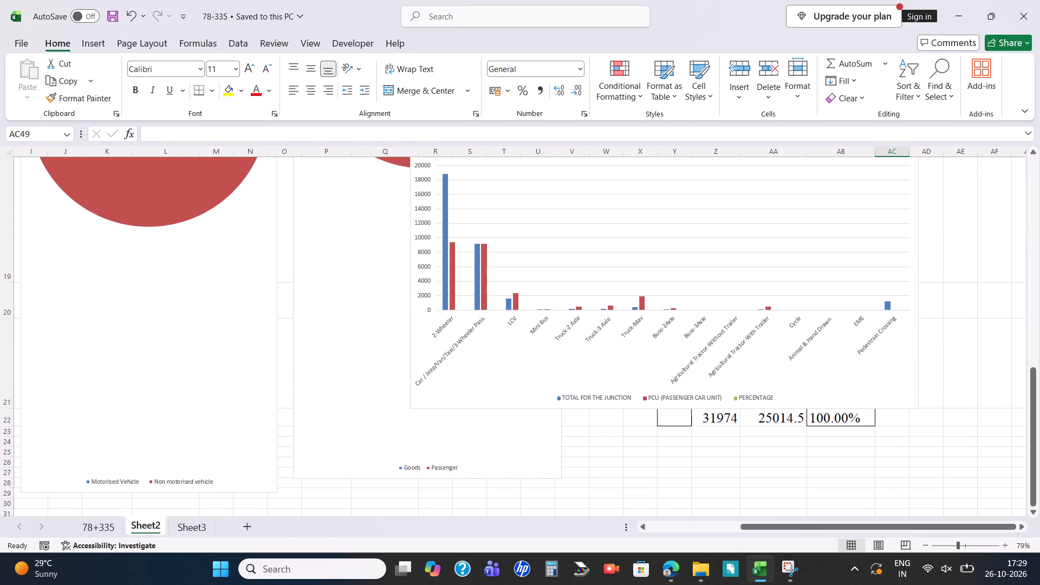
left_click_drag(1030, 400, 1032, 380)
left_click(880, 331)
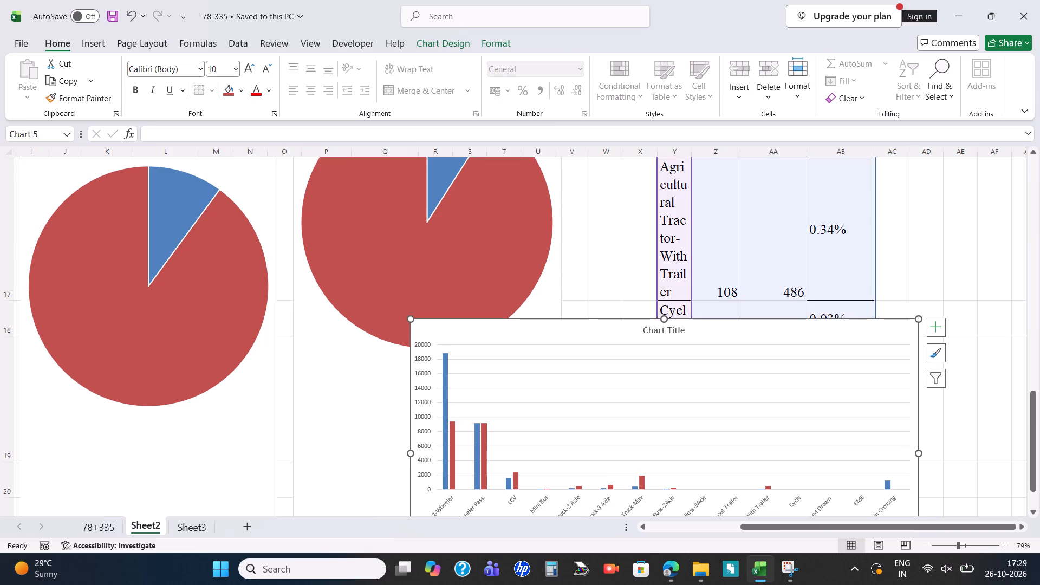
left_click(940, 327)
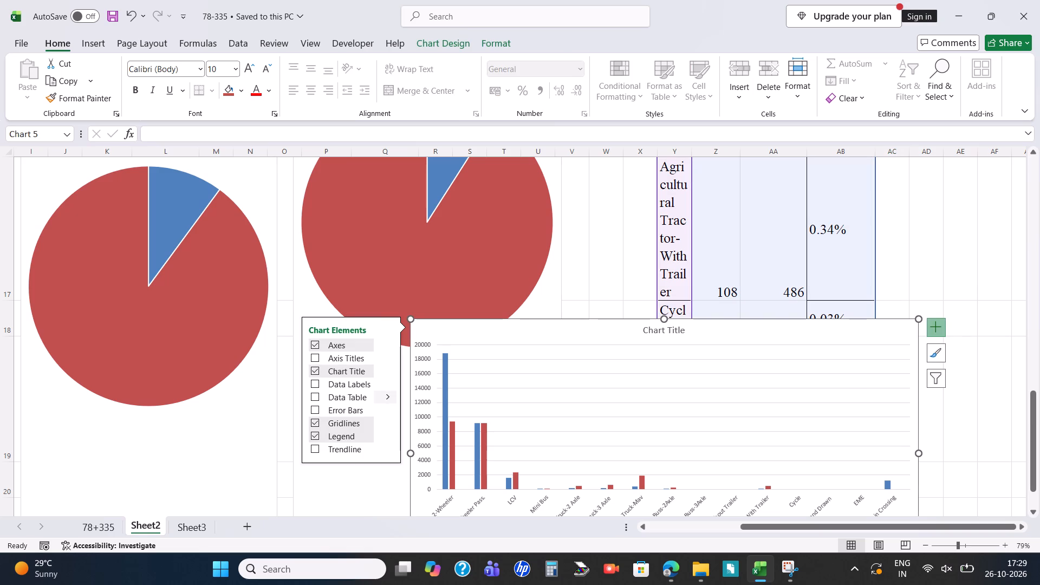
left_click(942, 375)
left_click(938, 357)
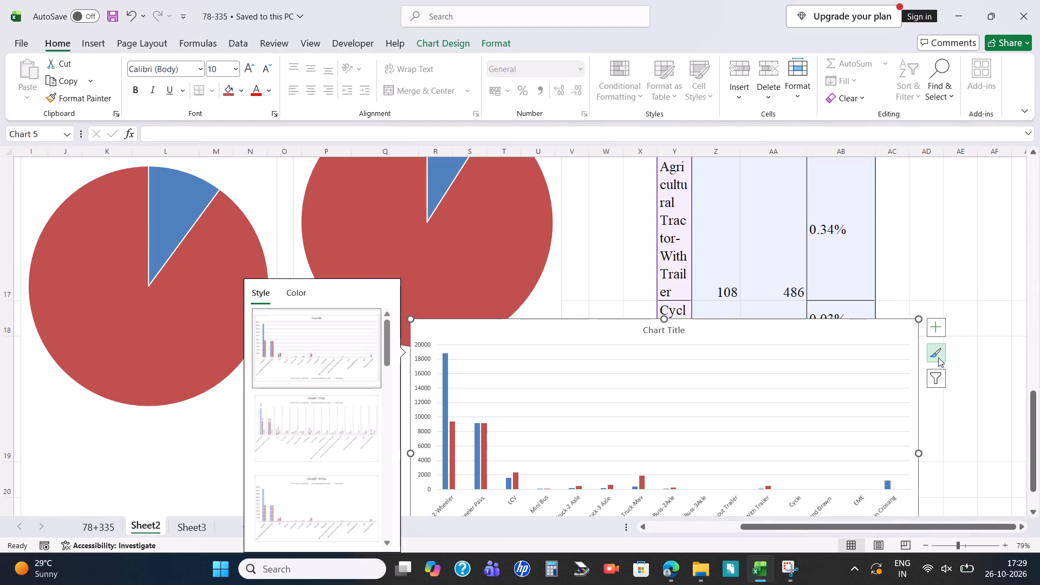
left_click(625, 339)
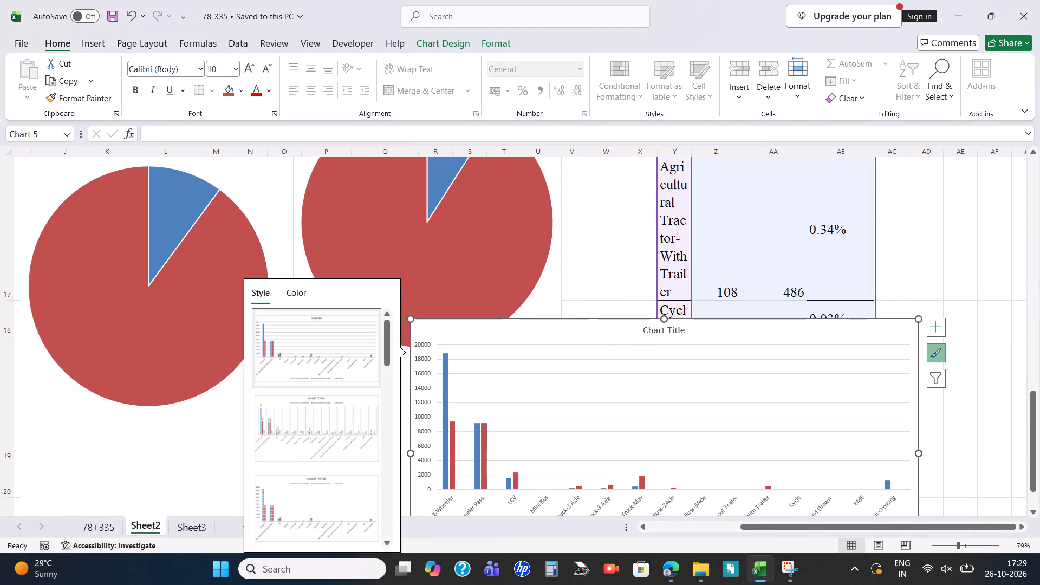
left_click(927, 332)
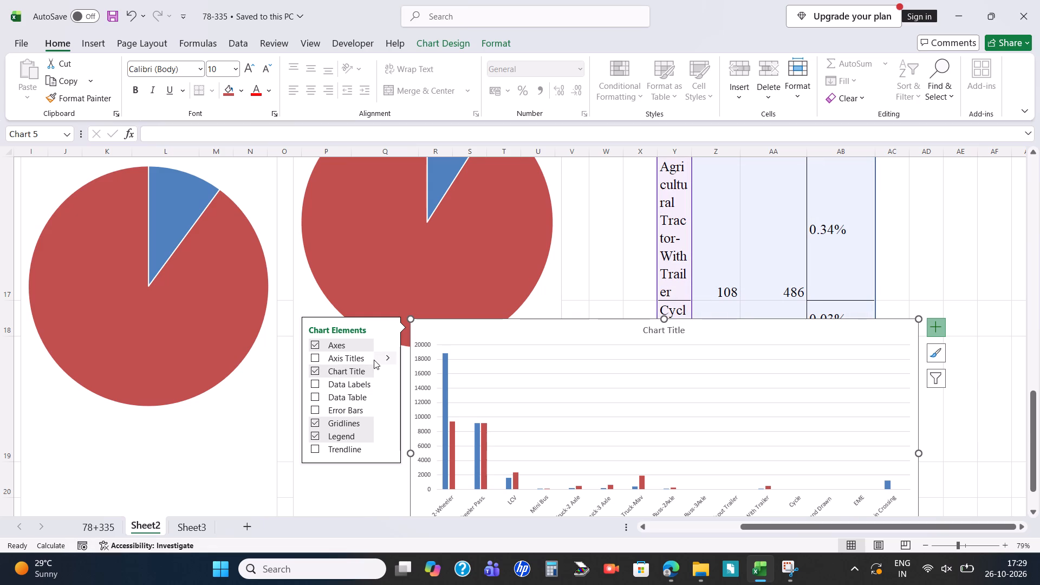
right_click(844, 333)
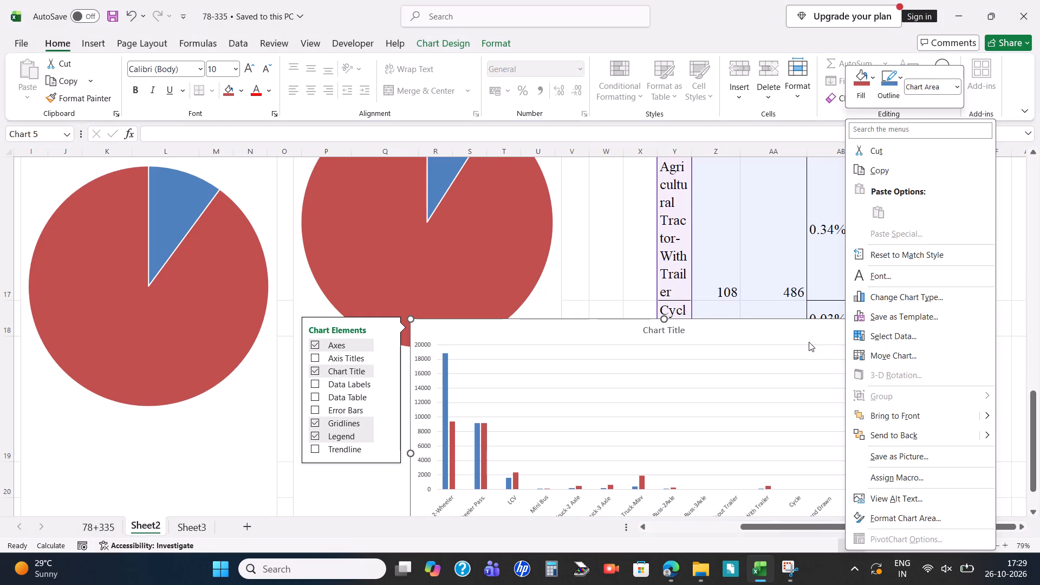
double_click(809, 342)
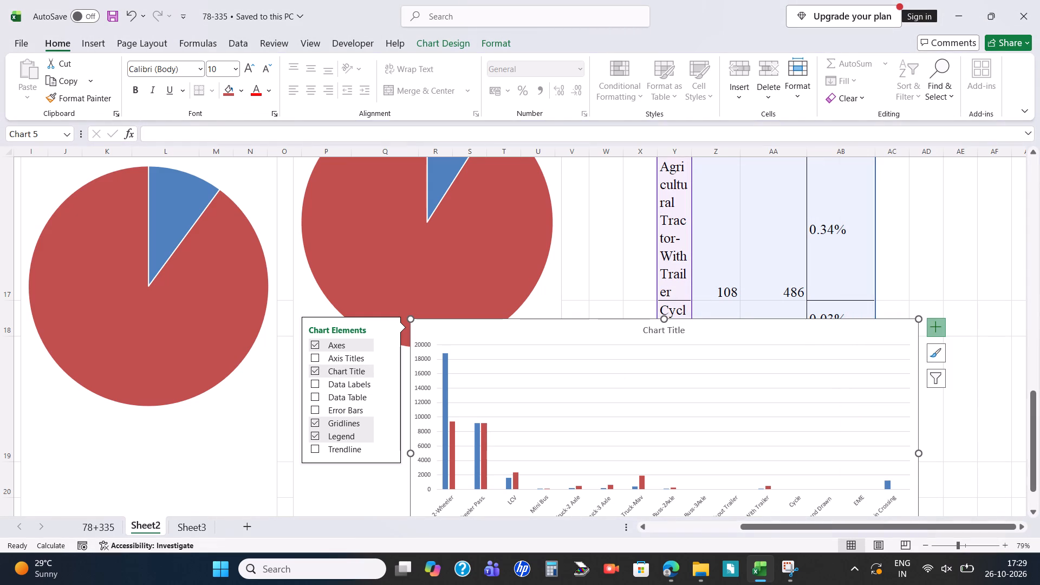
Examine the fill, effects and series formatting options of the column chart's junction total series.
double_click(476, 443)
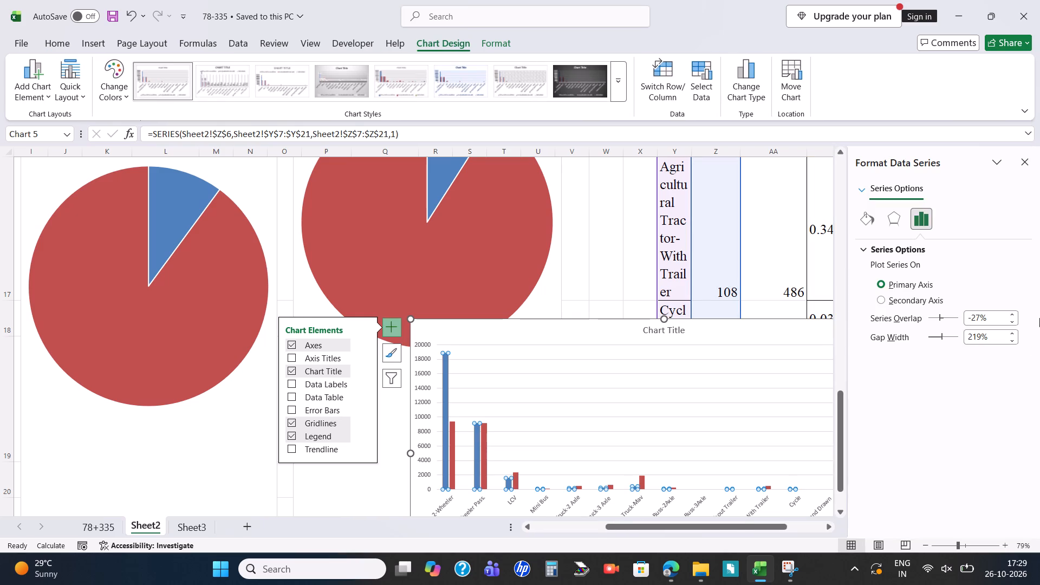
left_click(867, 214)
left_click(886, 221)
left_click(918, 233)
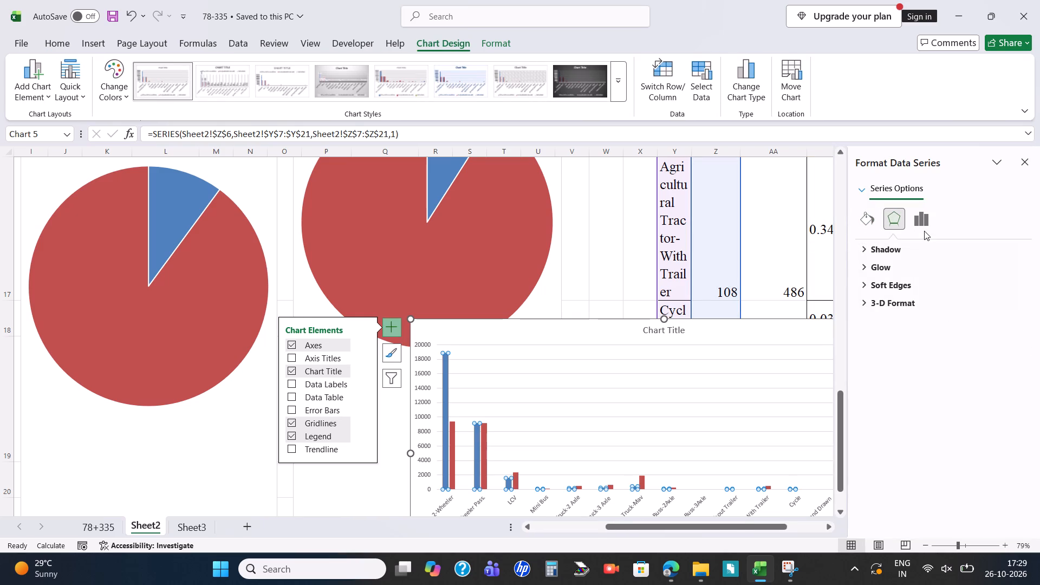
left_click(924, 231)
left_click(913, 212)
scroll(916, 341, "down", 3)
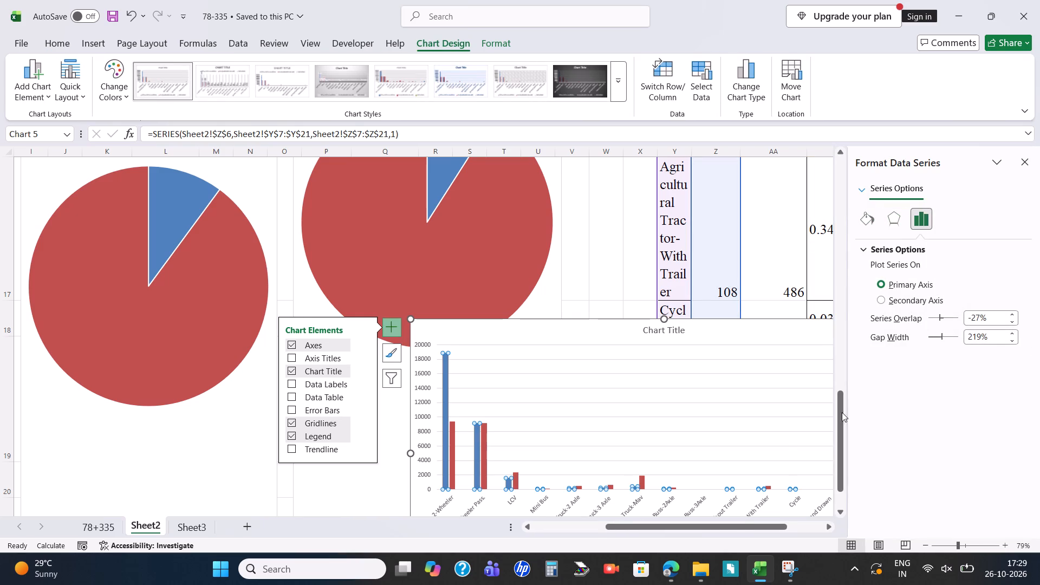
Examine the formatting options of the column chart's plot area and chart area, including shadow, glow and text options.
left_click(770, 489)
double_click(782, 465)
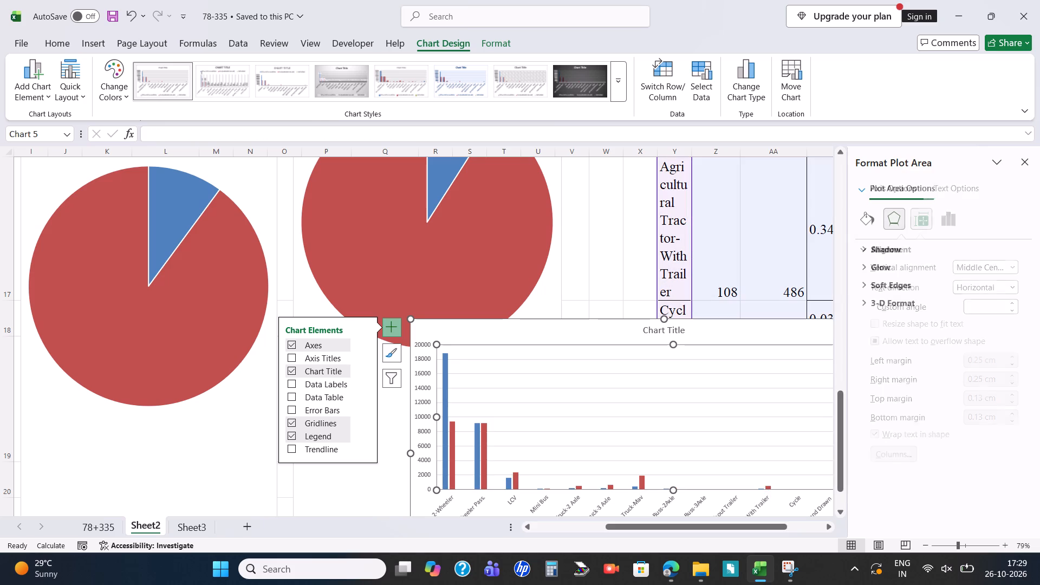
left_click(875, 214)
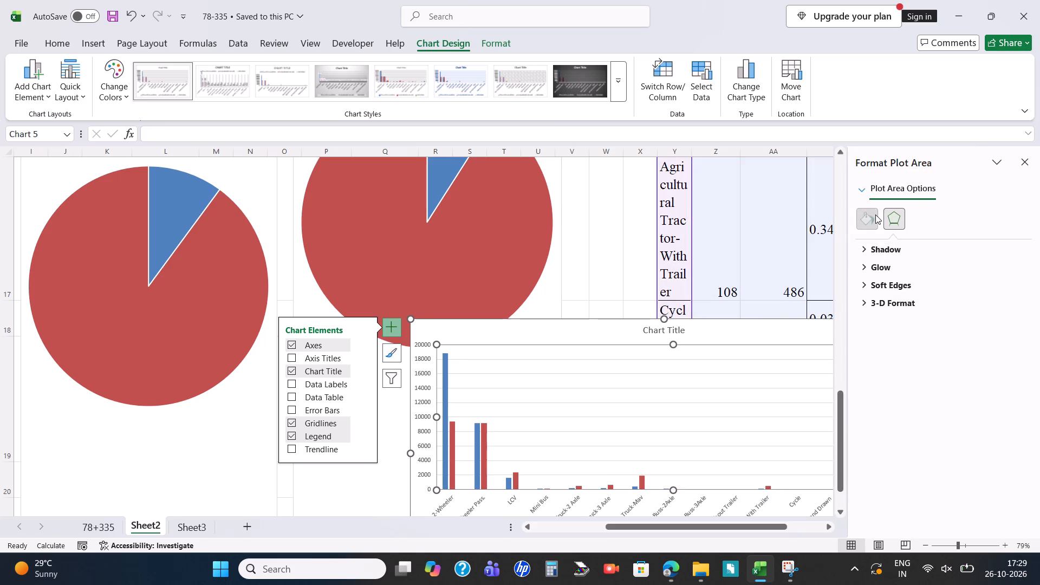
left_click(897, 224)
left_click(905, 263)
left_click(914, 251)
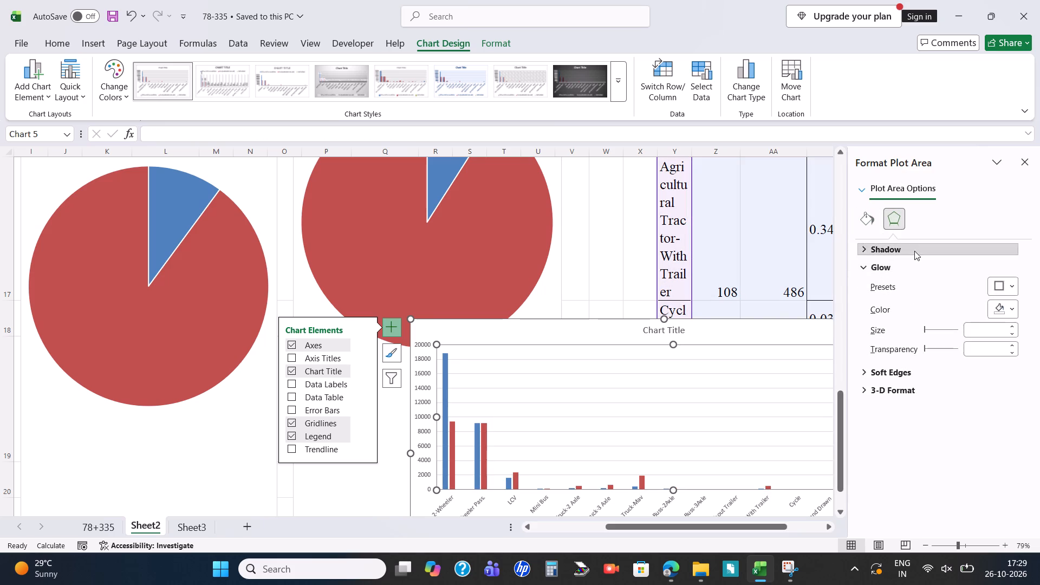
scroll(892, 363, "down", 10)
triple_click(607, 428)
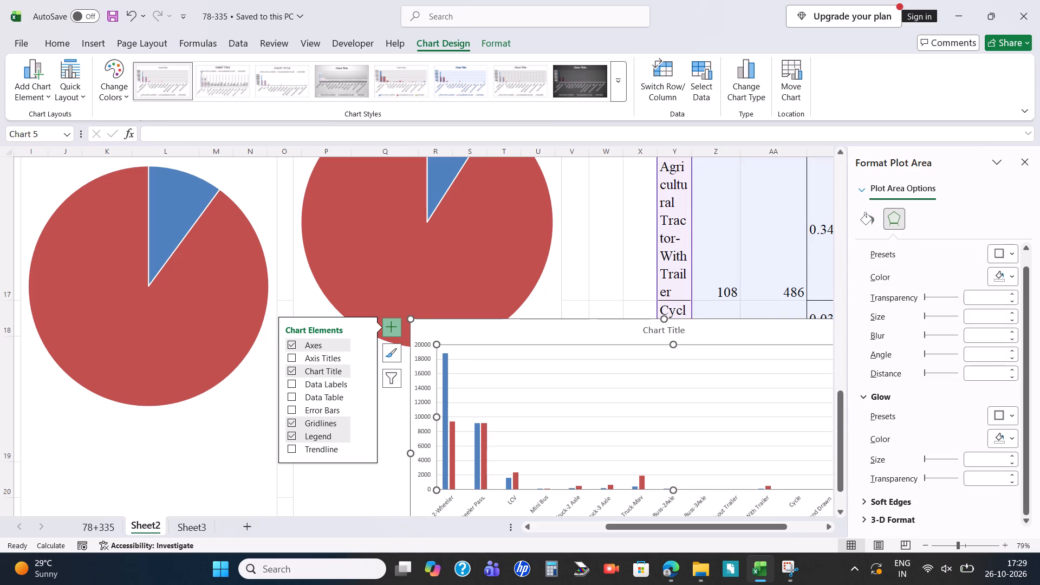
triple_click(714, 331)
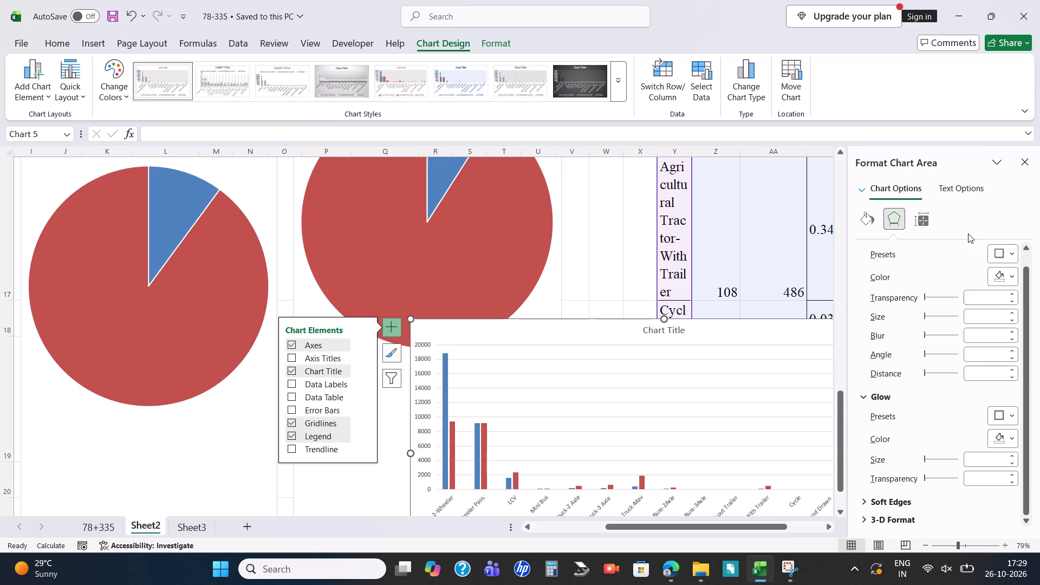
scroll(946, 344, "down", 5)
left_click(1019, 165)
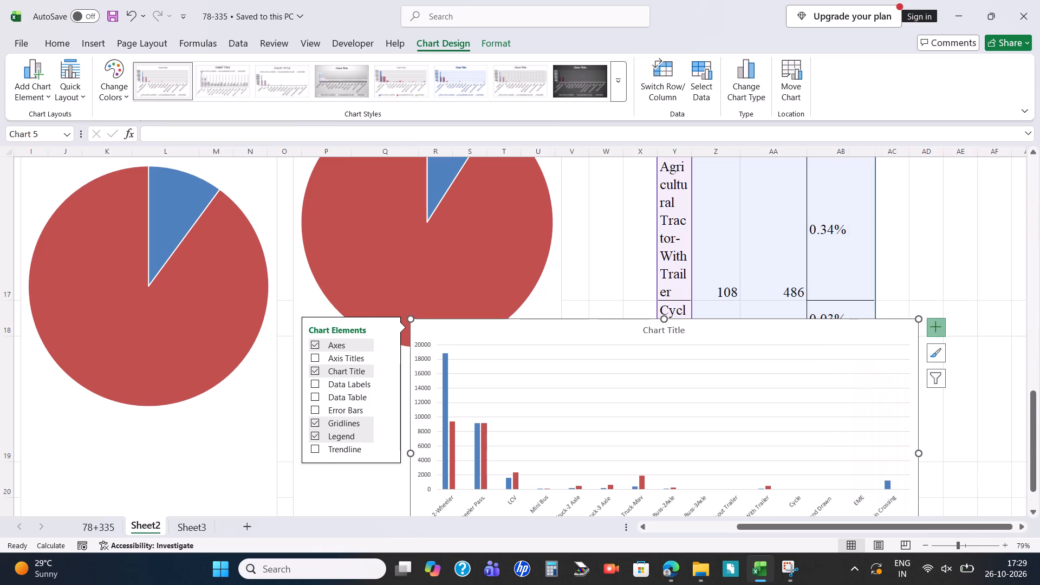
double_click(876, 339)
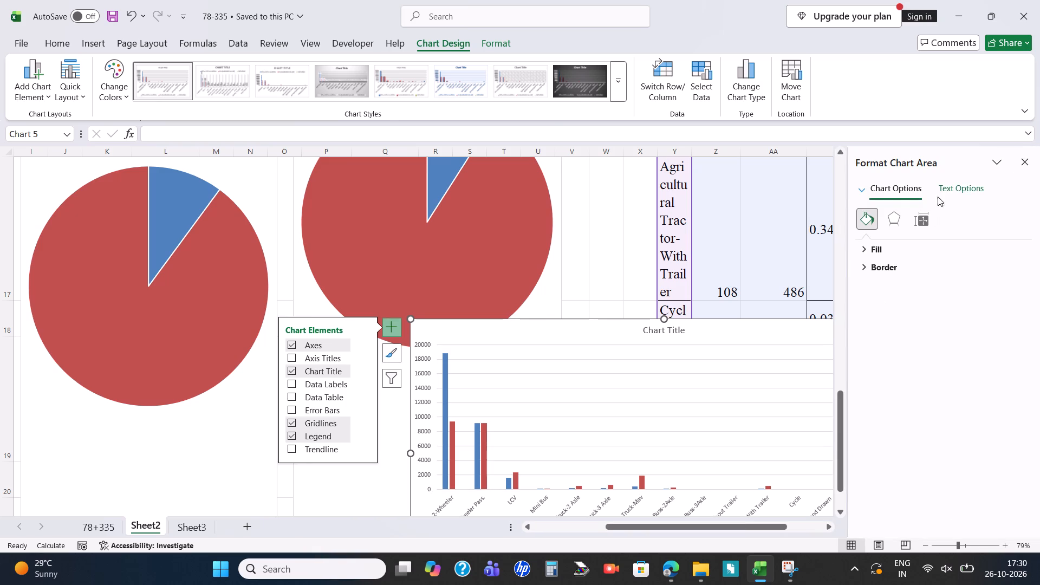
left_click(963, 183)
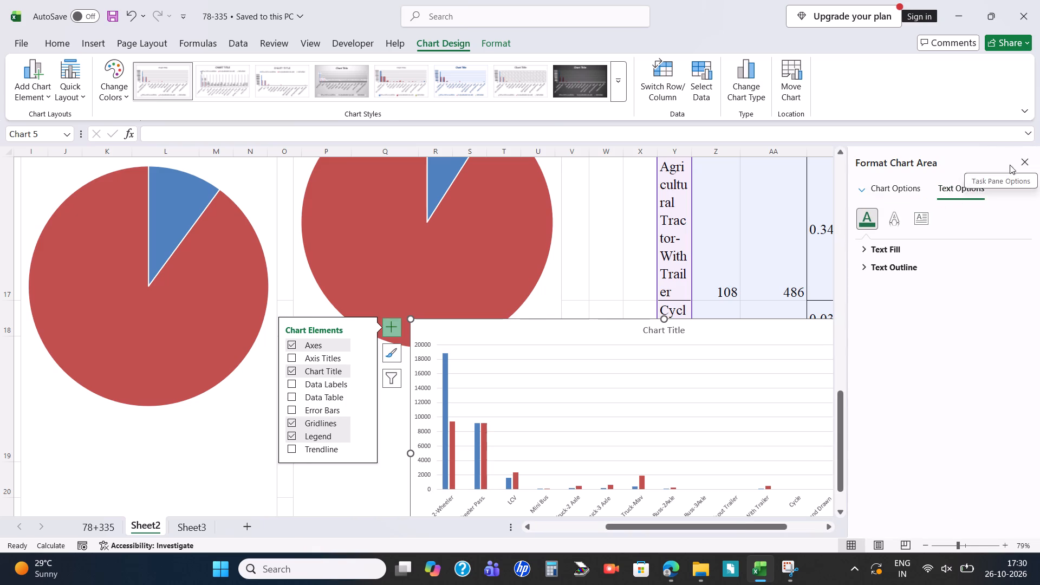
left_click(1018, 161)
Move the column chart up and towards the pie charts, spanning about columns P to AB and rows 17 to 19.
scroll(781, 407, "down", 2)
scroll(782, 405, "up", 1)
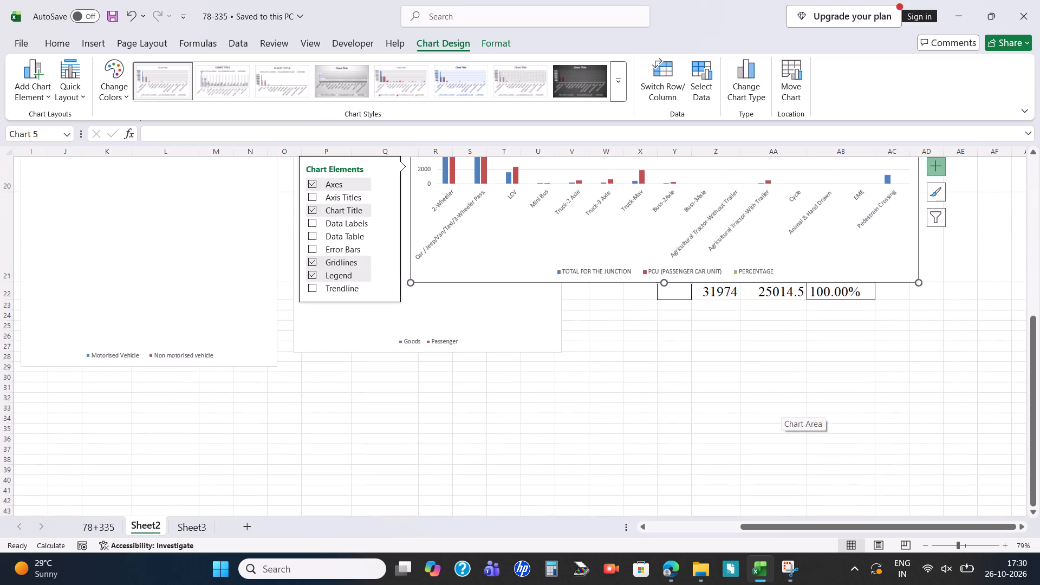
scroll(782, 405, "up", 1)
left_click_drag(846, 337, 800, 226)
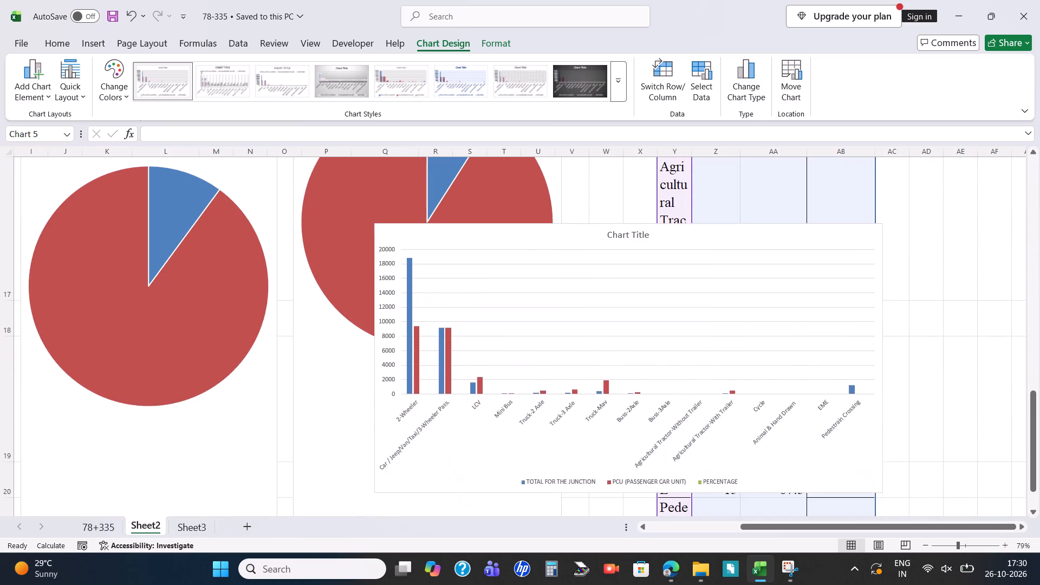
left_click_drag(800, 226, 782, 206)
Look through the column chart's series and category filters, chart styles and chart elements.
left_click(872, 246)
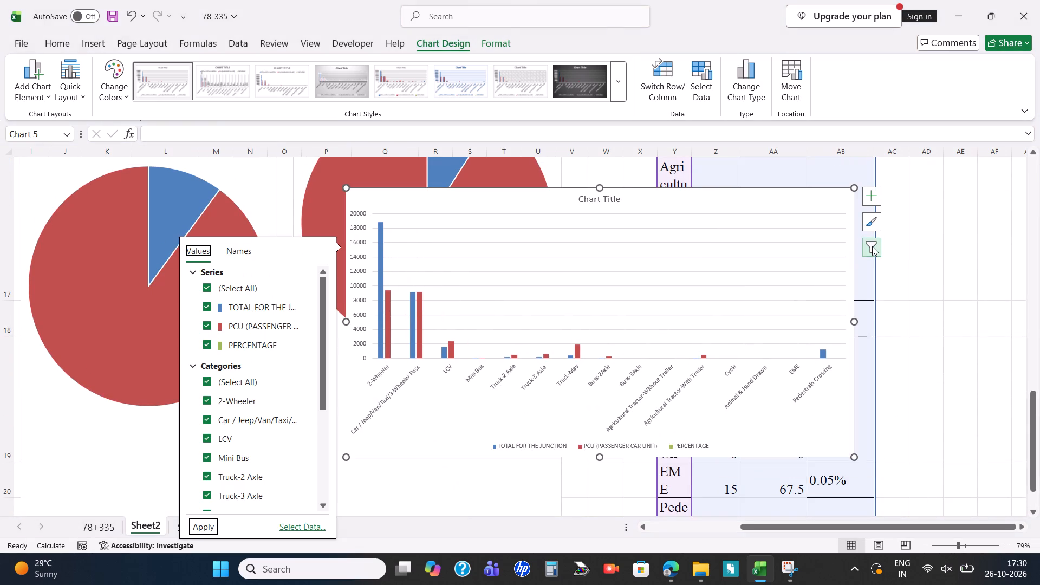
left_click(877, 232)
left_click(838, 243)
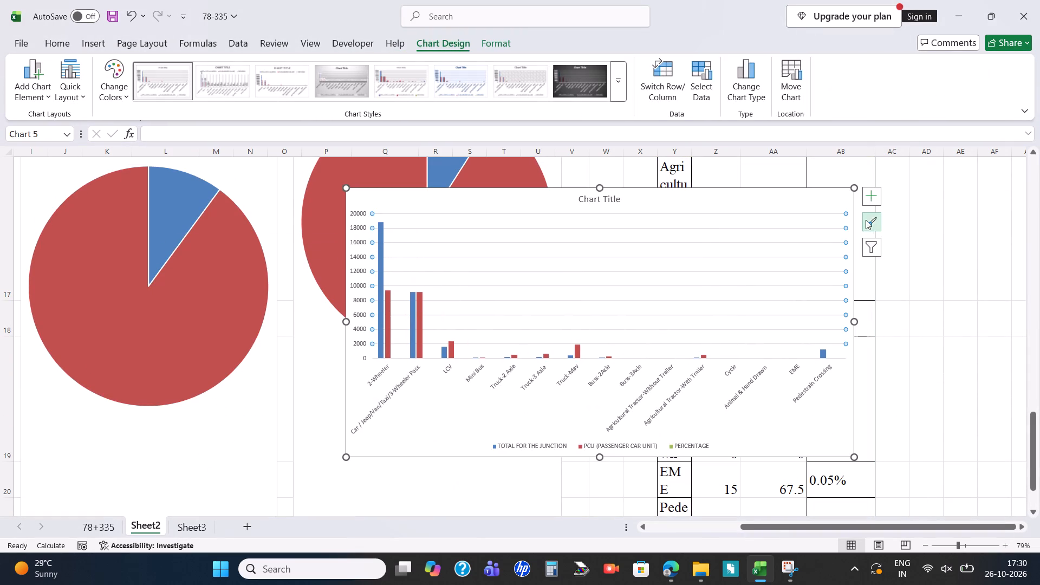
left_click(879, 217)
left_click(786, 207)
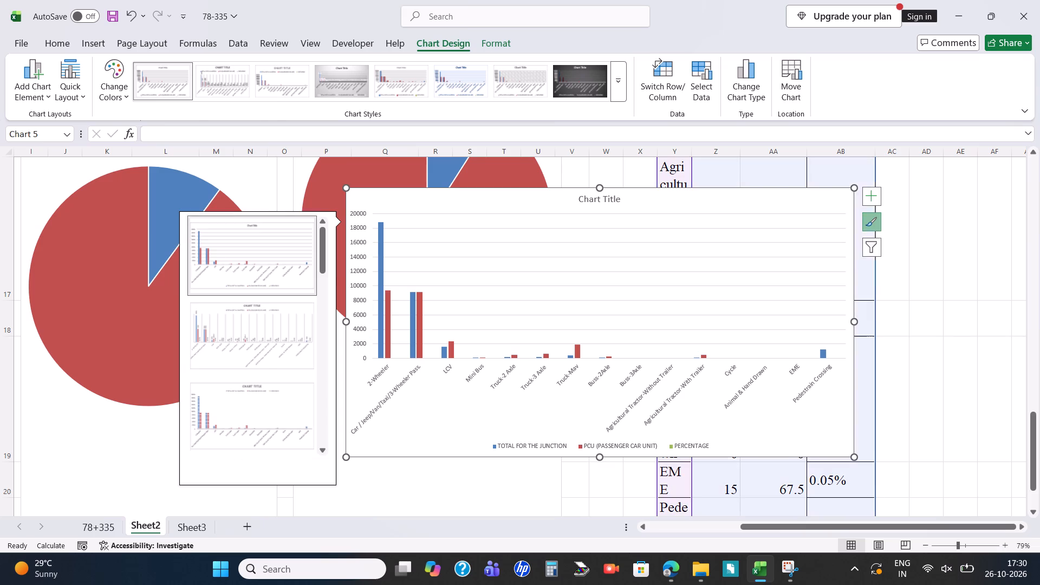
left_click(892, 206)
left_click(832, 204)
left_click(864, 196)
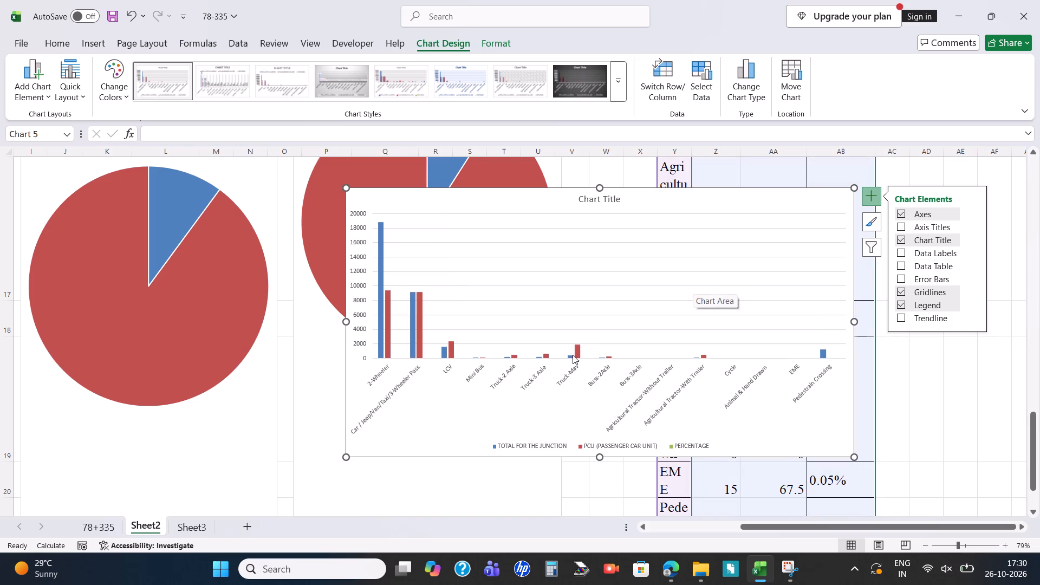
Set the series overlap of the column chart's junction total series to -30%.
left_click(571, 355)
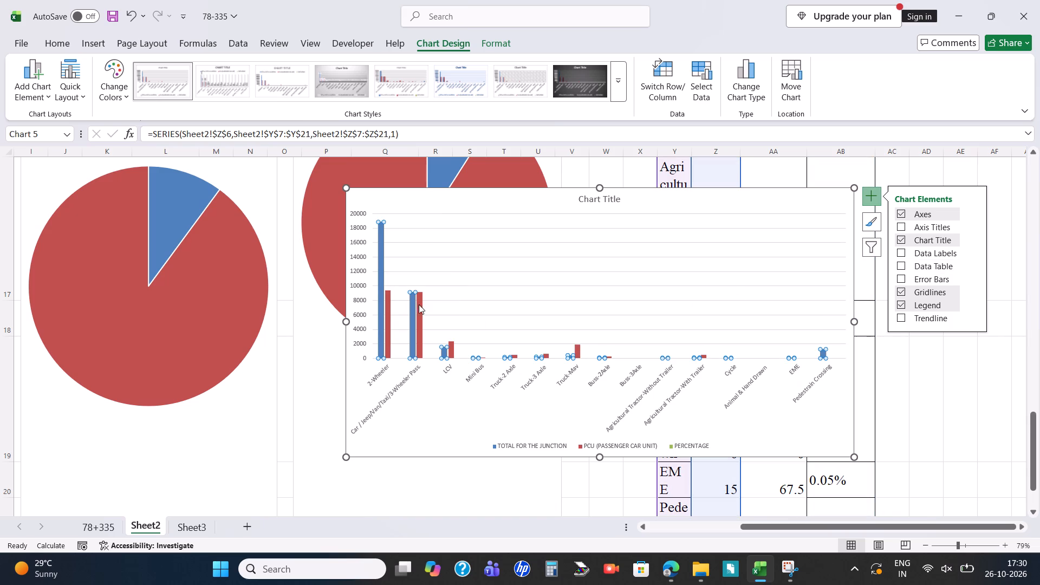
double_click(383, 301)
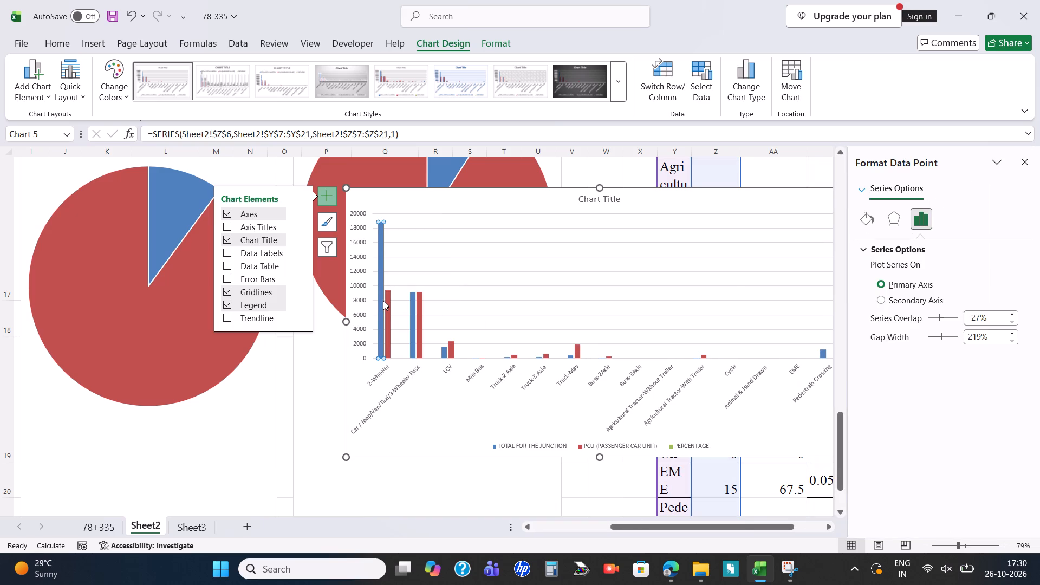
left_click(936, 317)
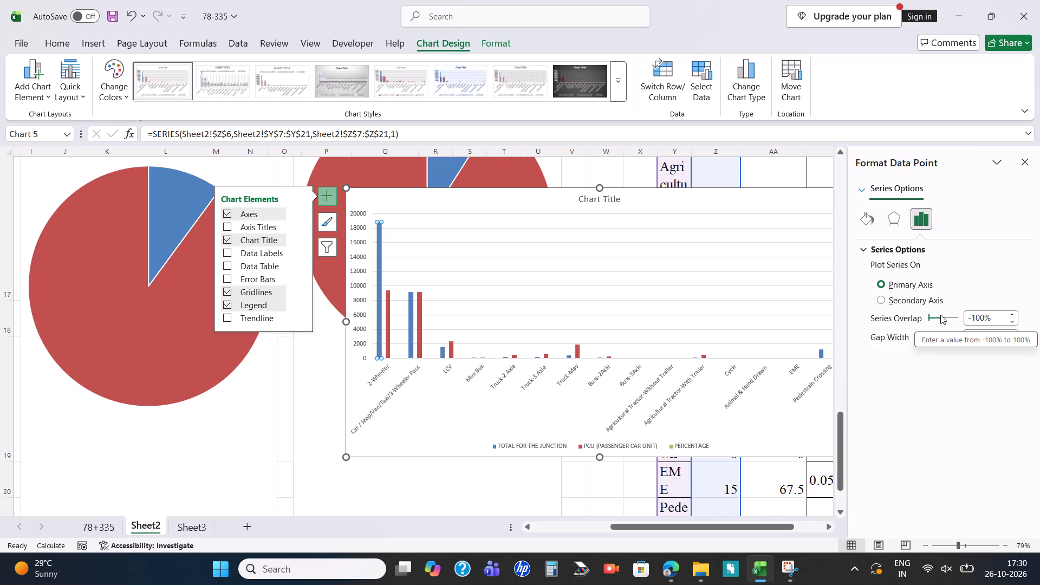
double_click(941, 317)
triple_click(941, 317)
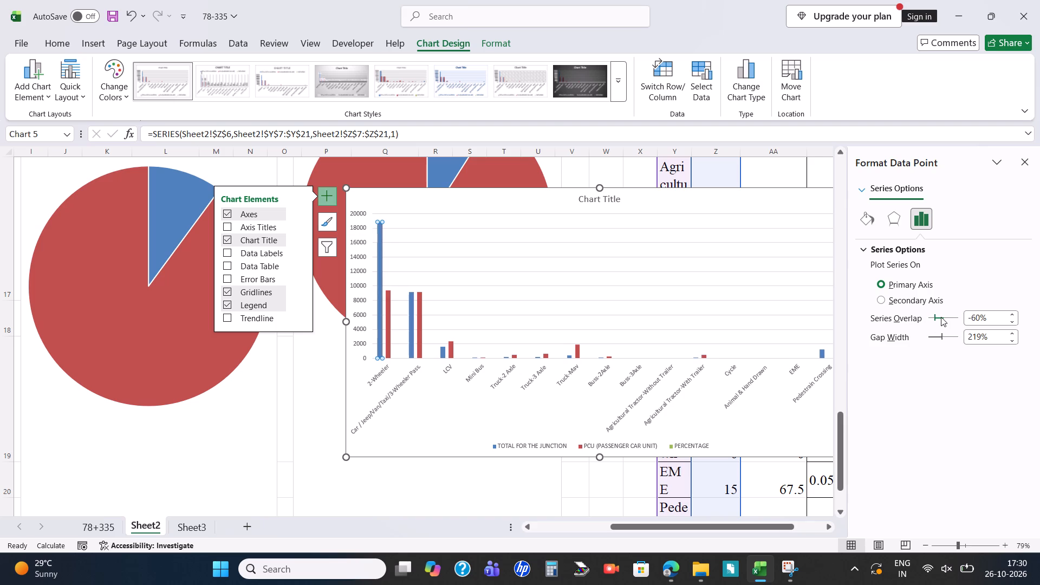
double_click(941, 317)
left_click(941, 317)
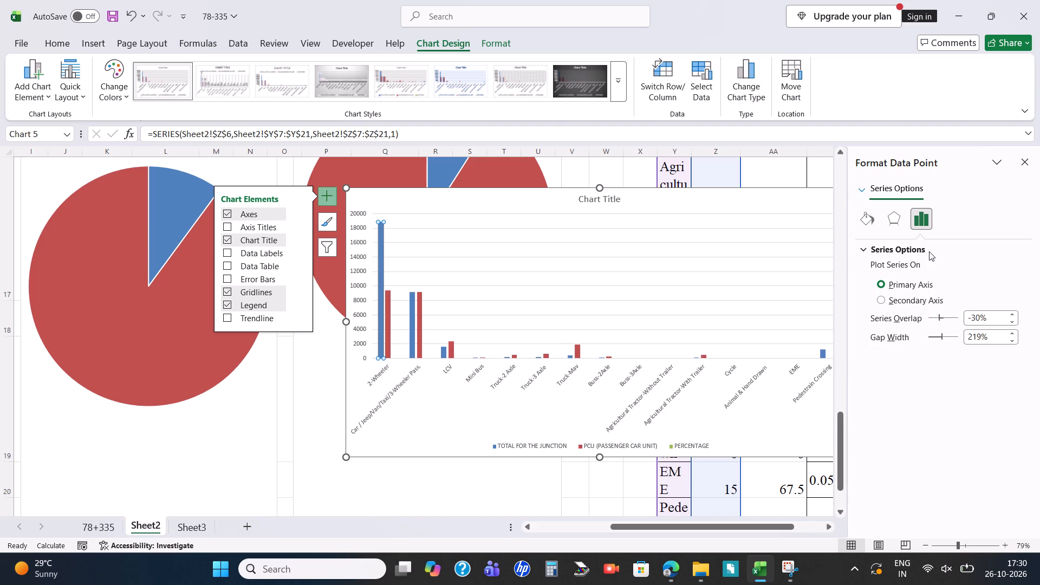
Plot the junction total series on the secondary axis.
left_click(908, 298)
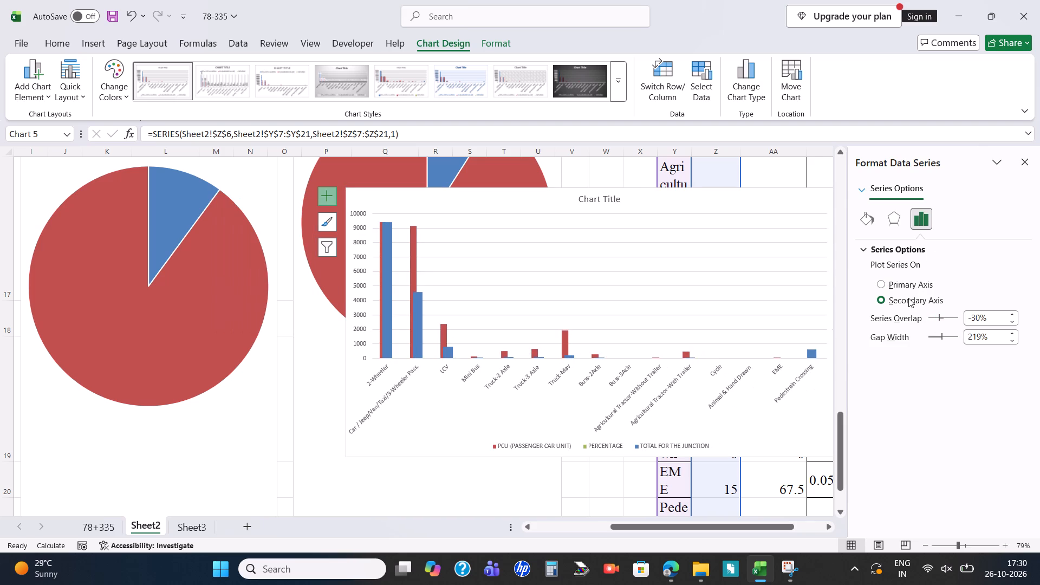
Set the gap width of the column chart's junction total series to 339%.
left_click(932, 335)
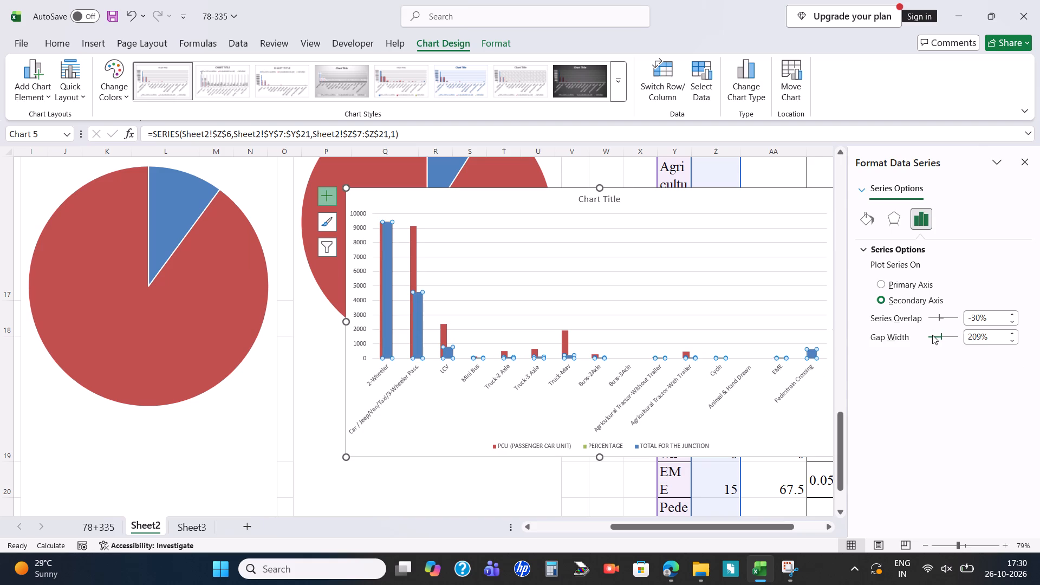
triple_click(932, 335)
triple_click(932, 335)
triple_click(932, 335)
left_click(932, 335)
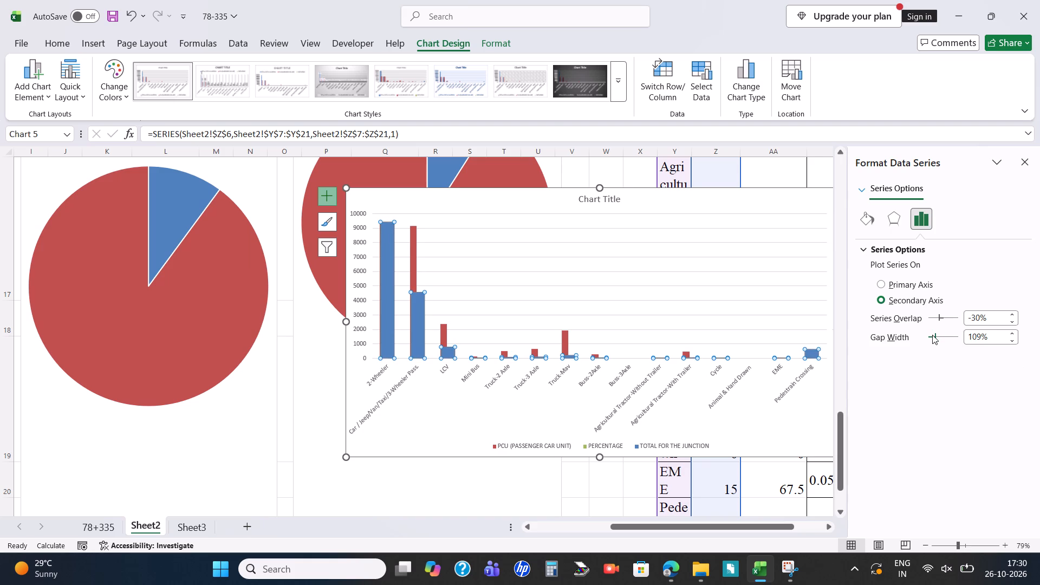
triple_click(951, 338)
left_click(951, 338)
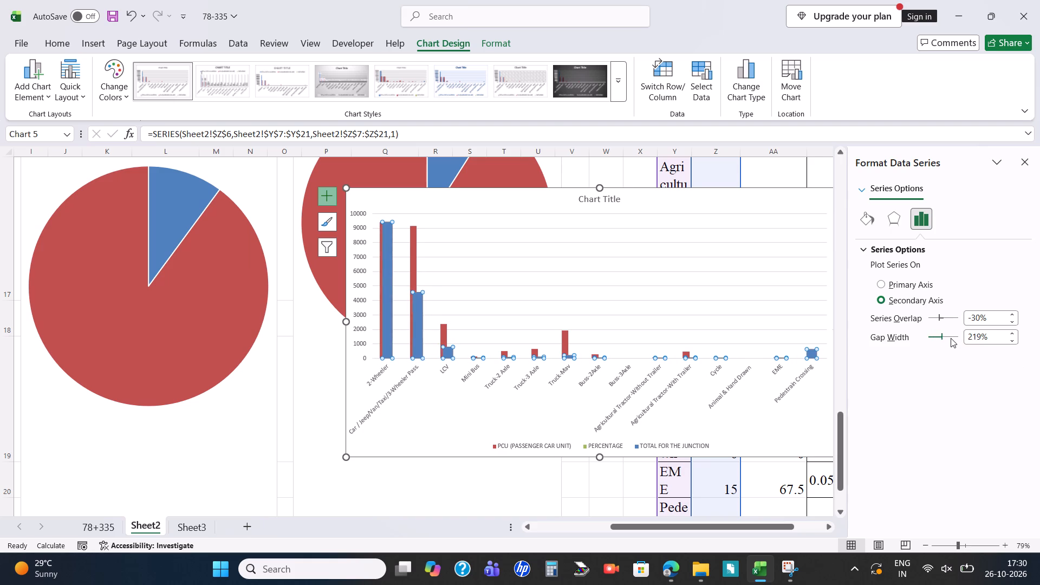
left_click(1021, 170)
left_click(986, 320)
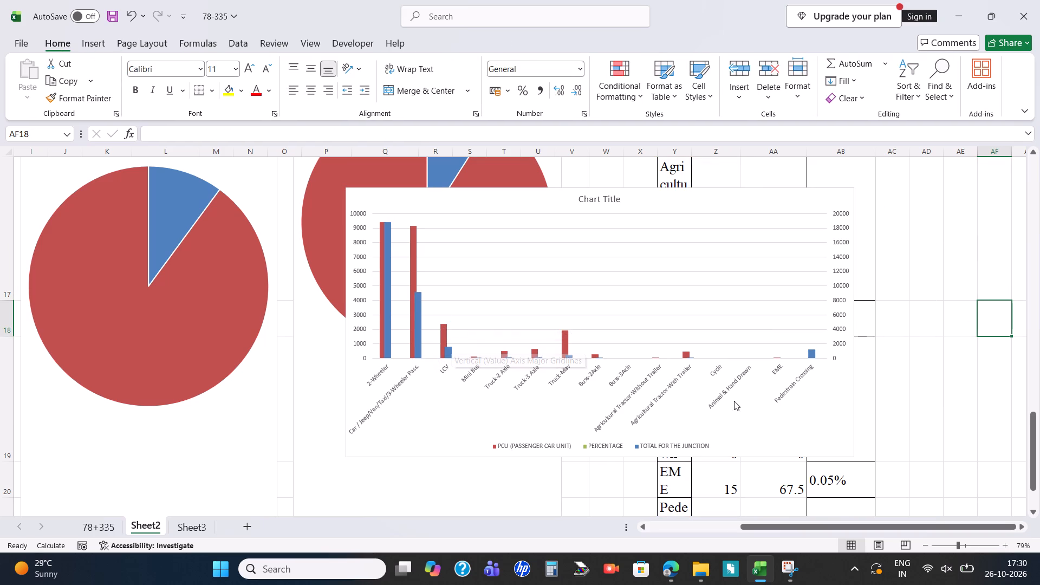
Look through the fill and text formatting options of the column chart's PERCENTAGE legend entry and category axis.
left_click(590, 443)
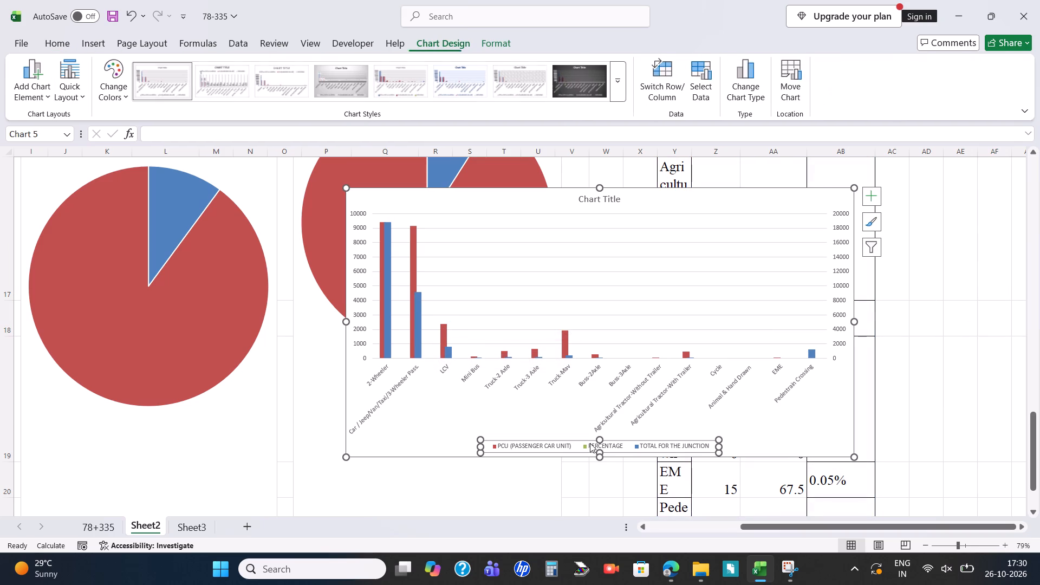
left_click(590, 444)
double_click(590, 444)
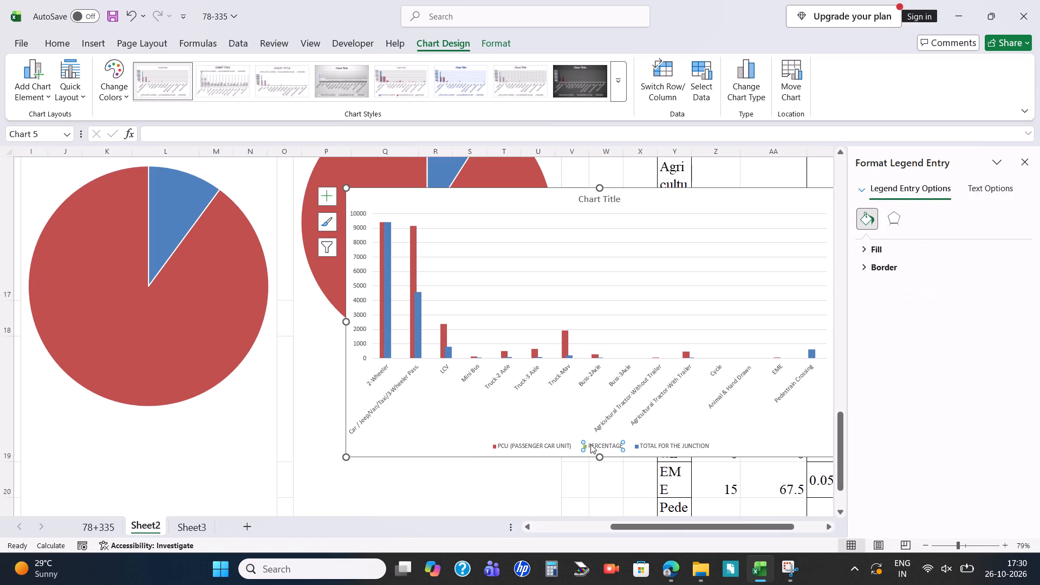
left_click(986, 187)
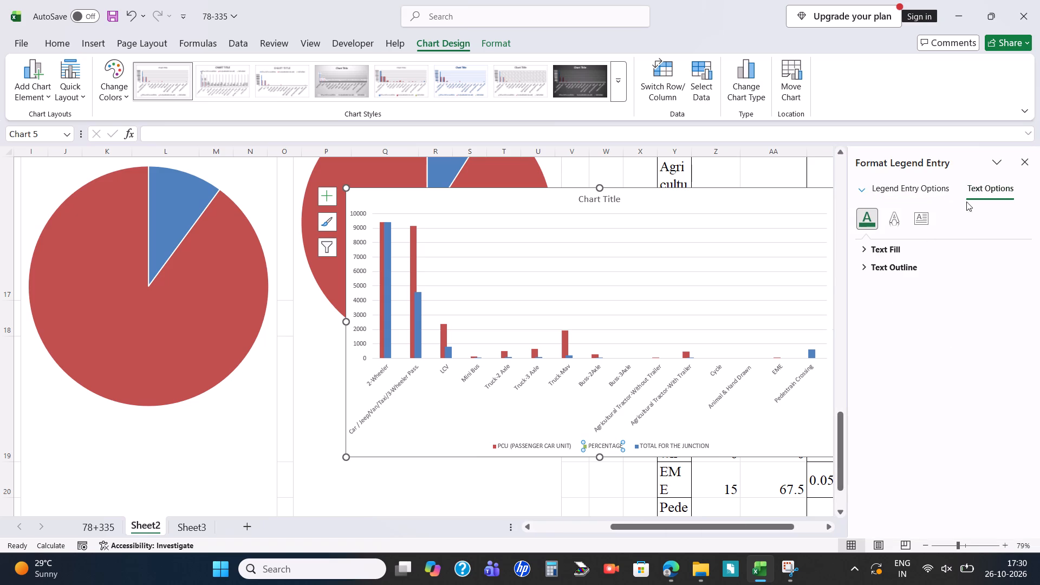
left_click(932, 188)
left_click(883, 247)
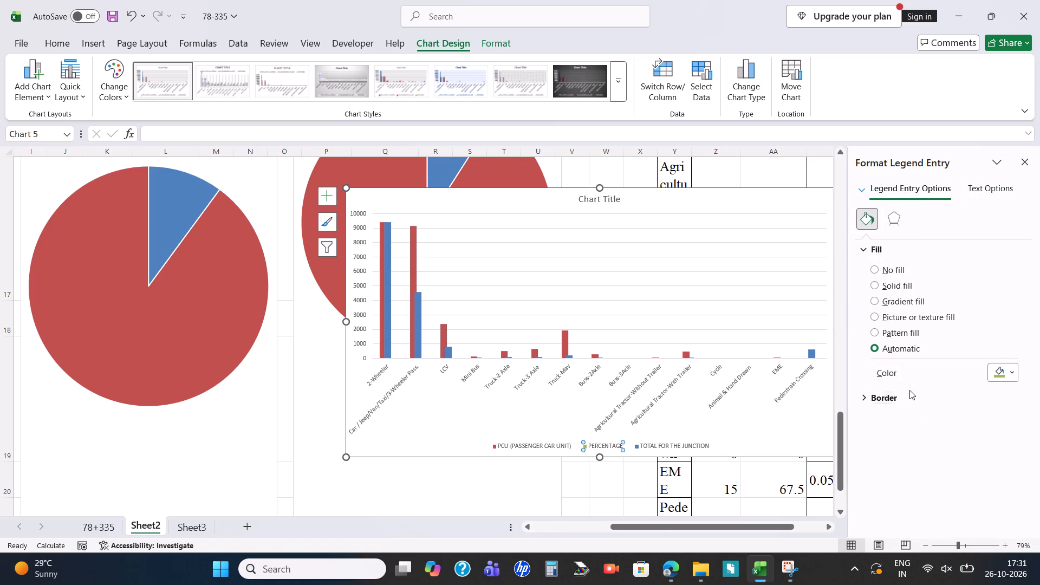
left_click(926, 412)
double_click(929, 436)
left_click(822, 379)
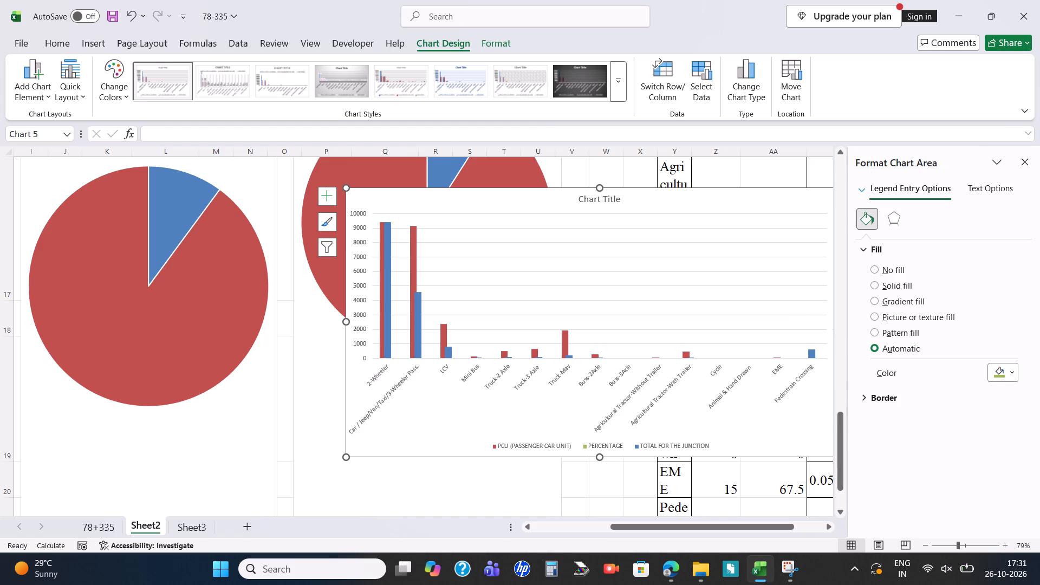
double_click(815, 396)
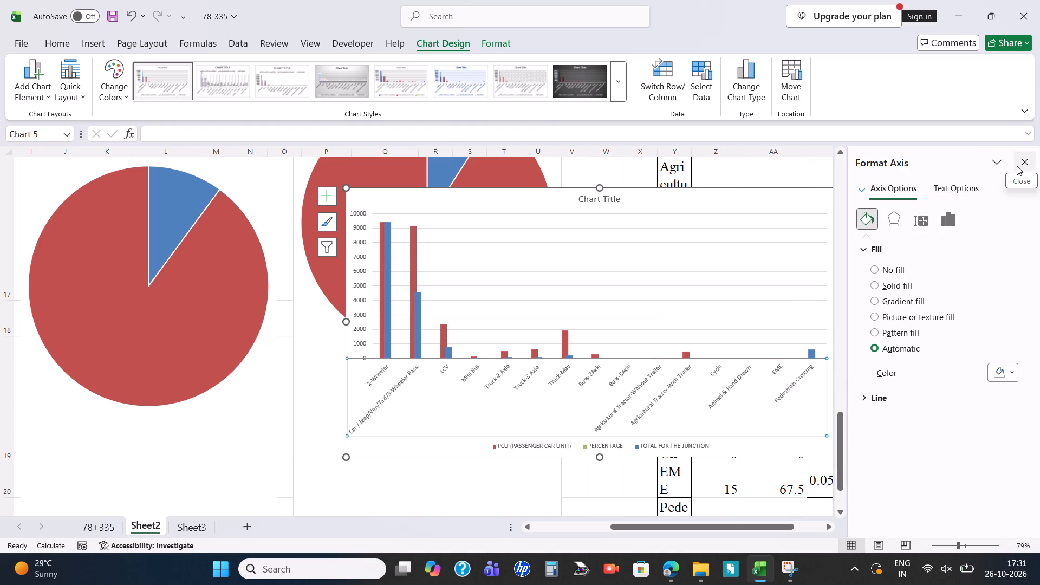
left_click(1017, 166)
left_click(914, 291)
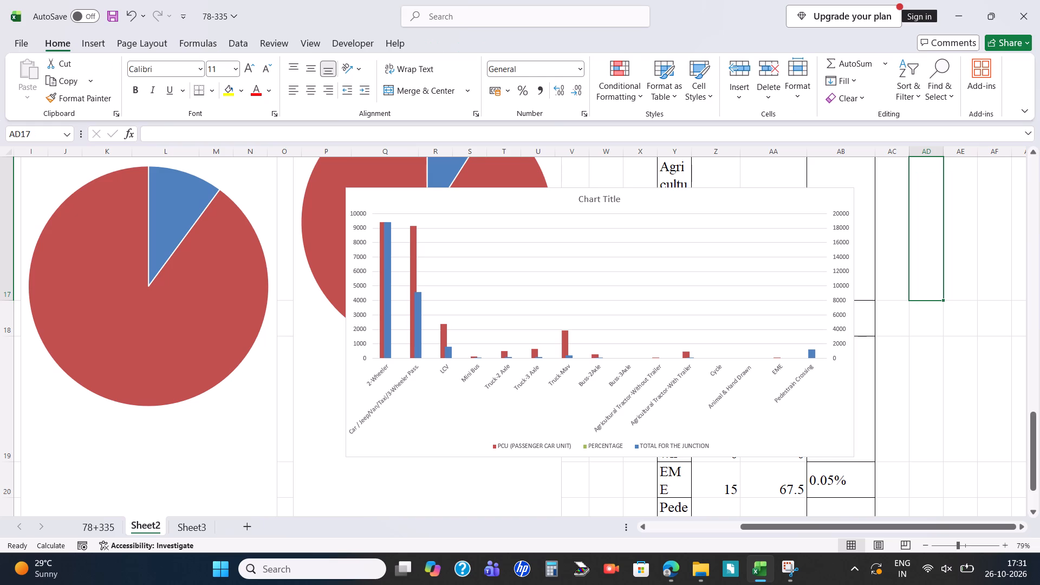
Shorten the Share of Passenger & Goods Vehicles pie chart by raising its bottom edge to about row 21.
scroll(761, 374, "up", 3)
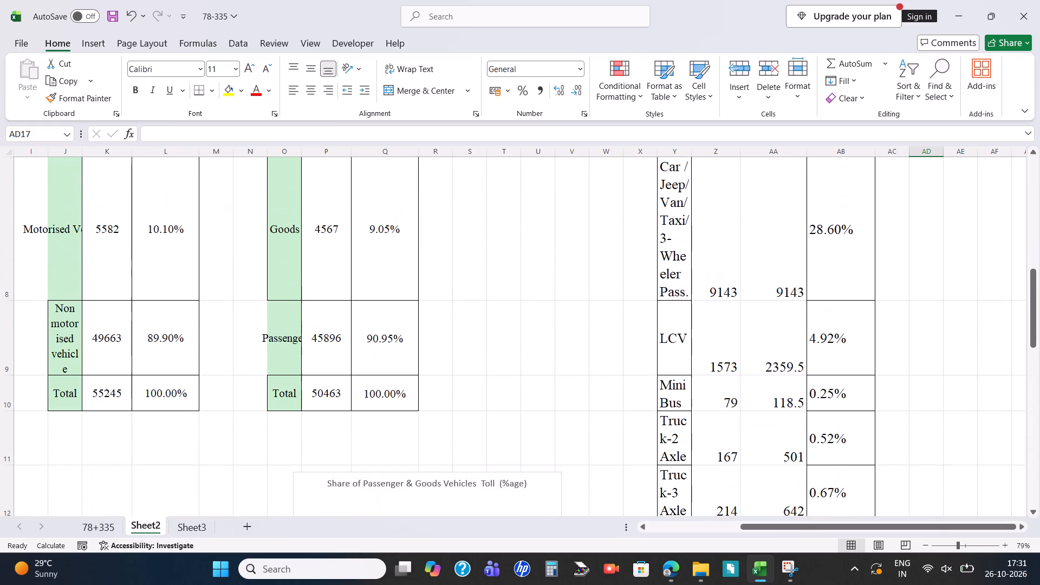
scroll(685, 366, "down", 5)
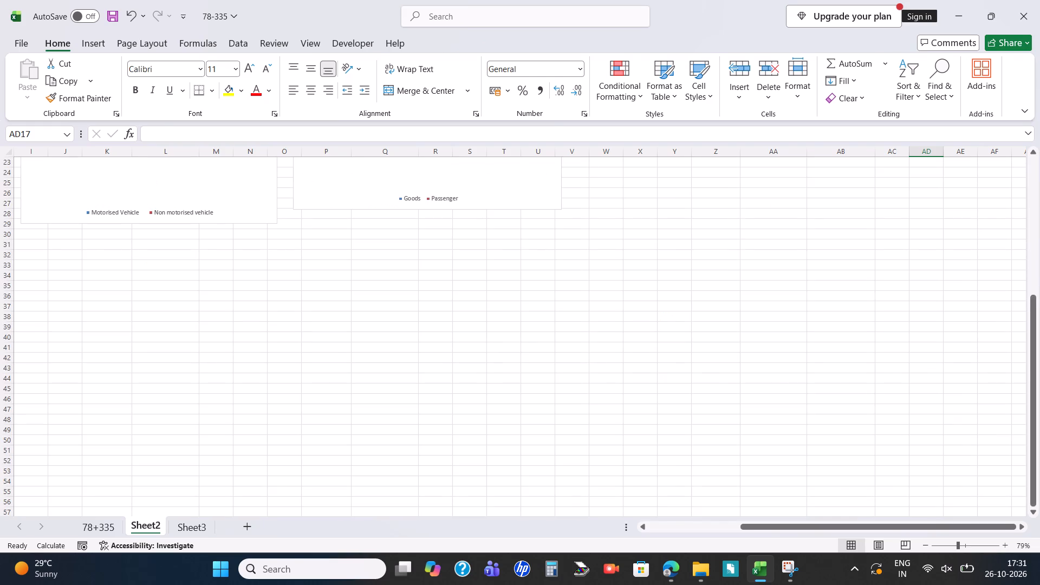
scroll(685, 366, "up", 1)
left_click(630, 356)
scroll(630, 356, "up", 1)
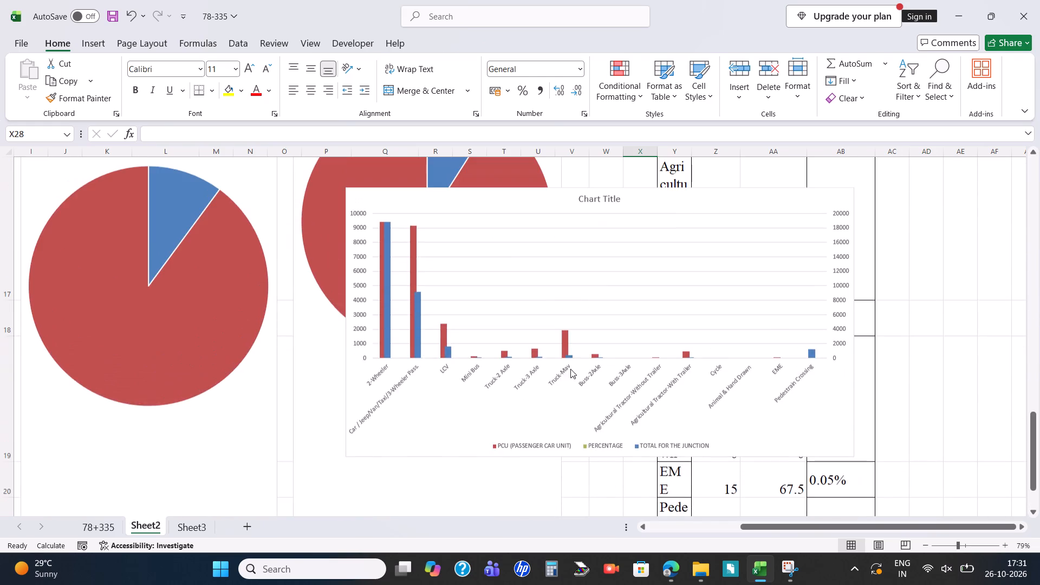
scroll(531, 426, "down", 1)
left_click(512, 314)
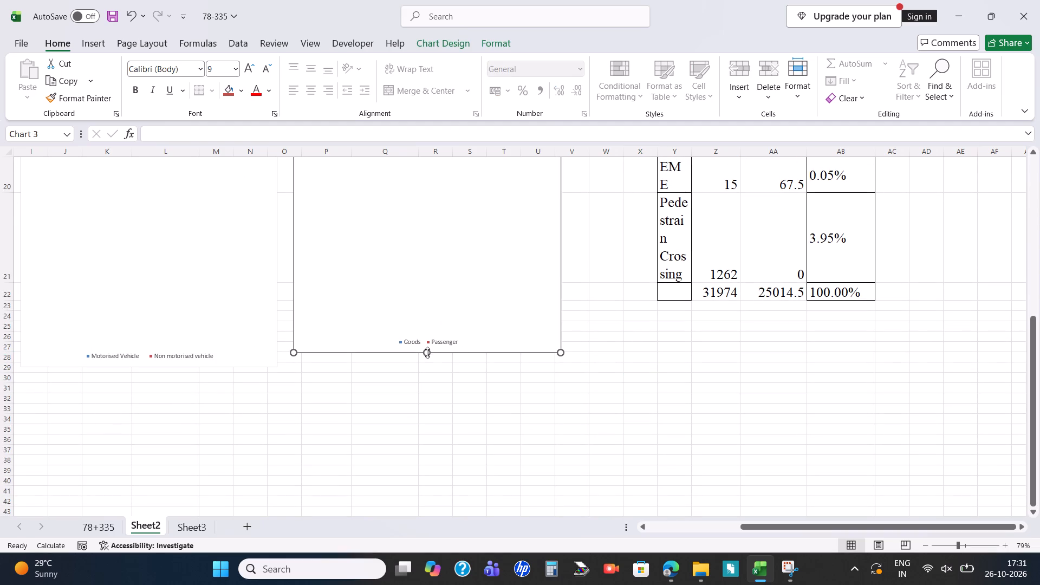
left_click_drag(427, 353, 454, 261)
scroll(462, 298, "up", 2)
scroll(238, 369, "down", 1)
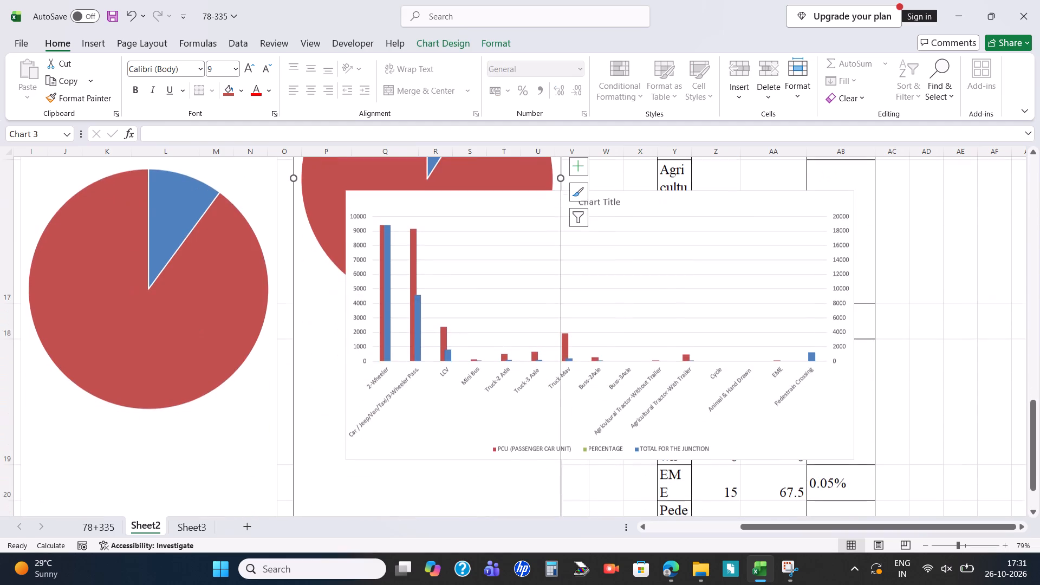
Move the column chart clear of the junction totals table, spanning about columns AF to AT beside rows 17 to 19.
left_click_drag(763, 197, 907, 197)
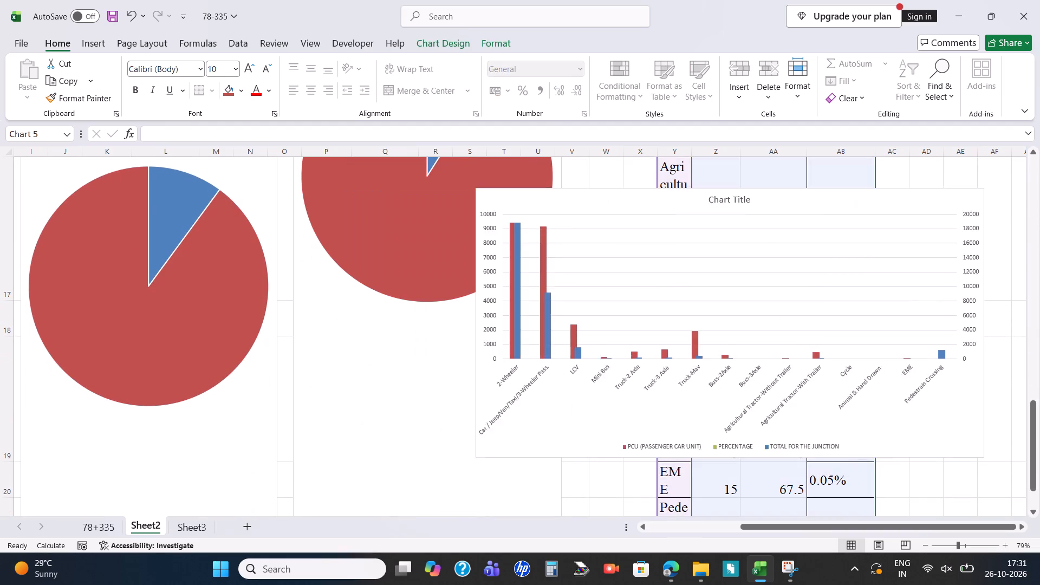
left_click_drag(907, 197, 1019, 212)
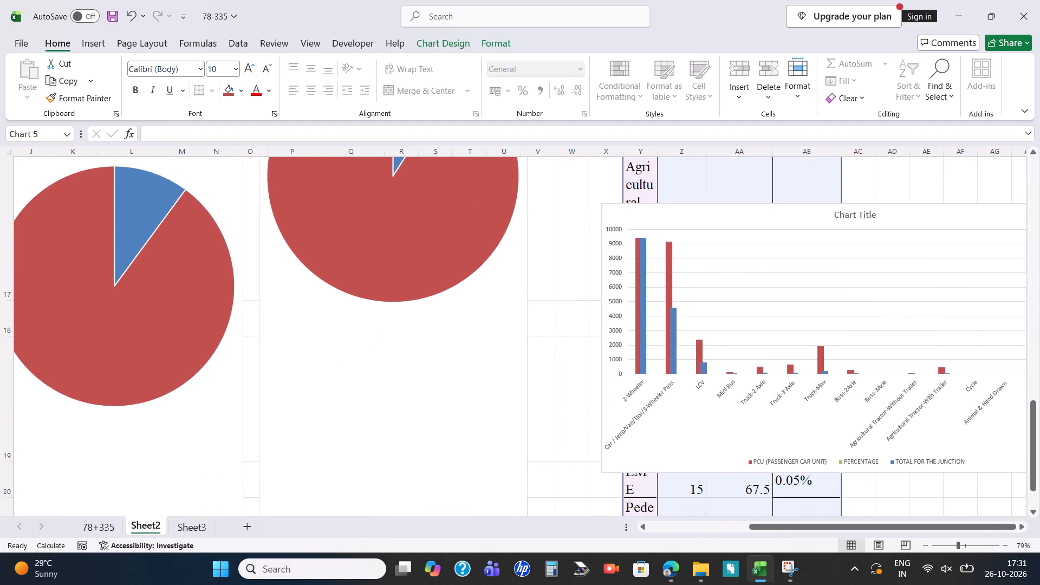
left_click_drag(1019, 212, 1023, 210)
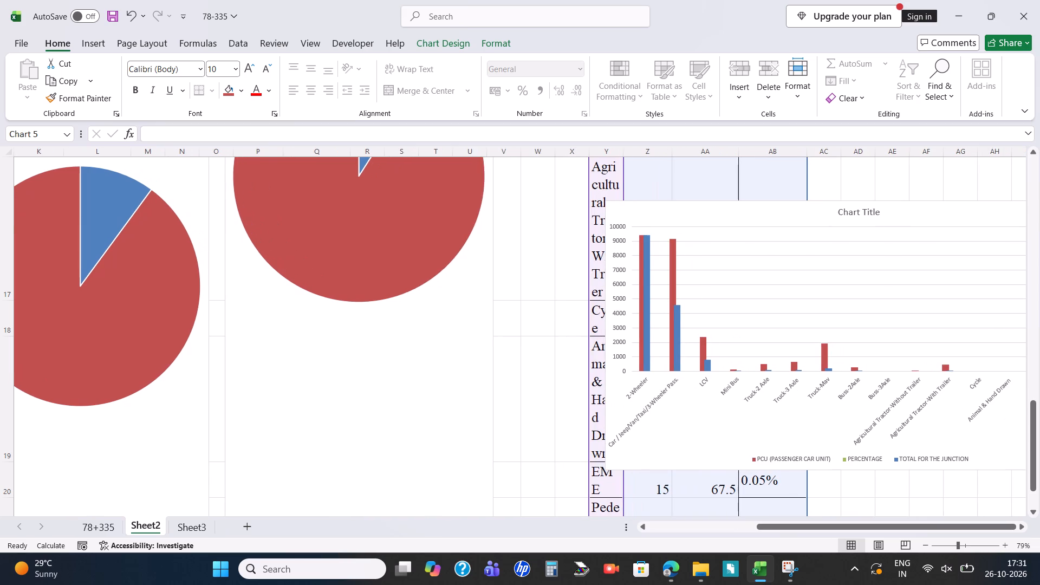
left_click_drag(1023, 210, 1023, 210)
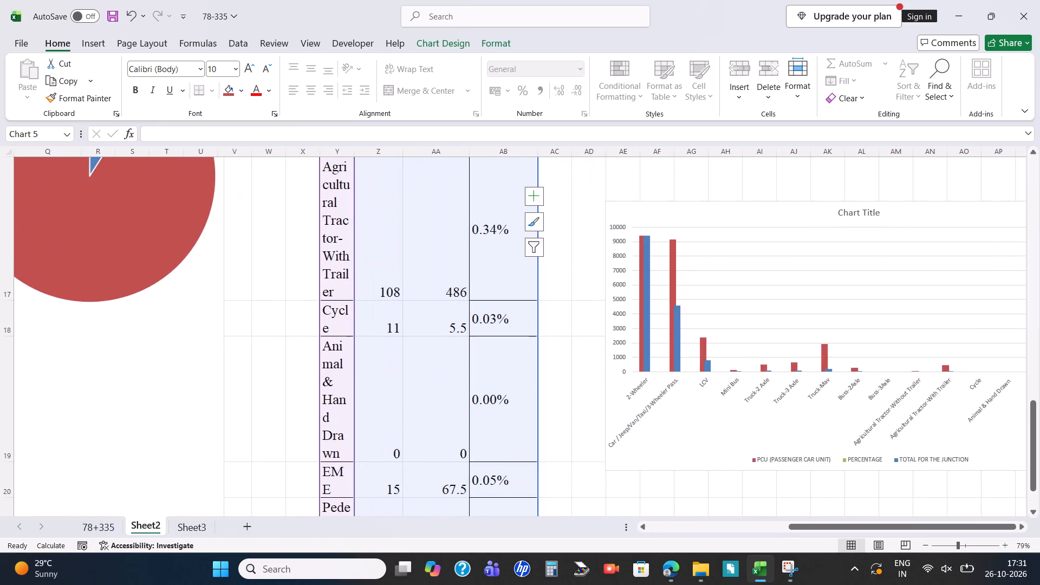
left_click_drag(1023, 210, 1004, 197)
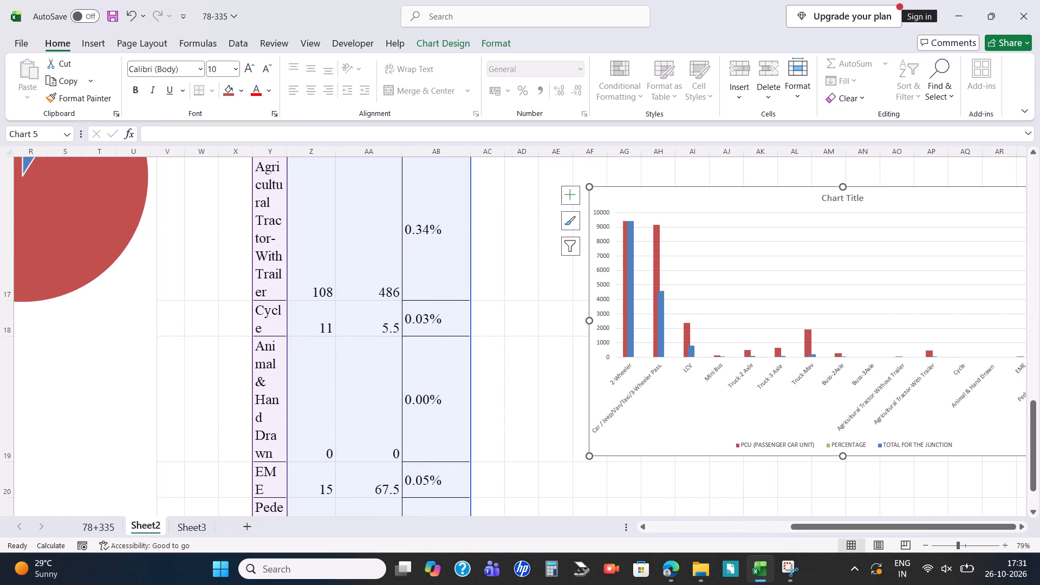
Widen and shorten the Share of Passenger & Goods Vehicles pie chart so it spans about columns O to AB and rows 12 to 16.
scroll(229, 316, "down", 3, "ctrl")
scroll(372, 392, "up", 1)
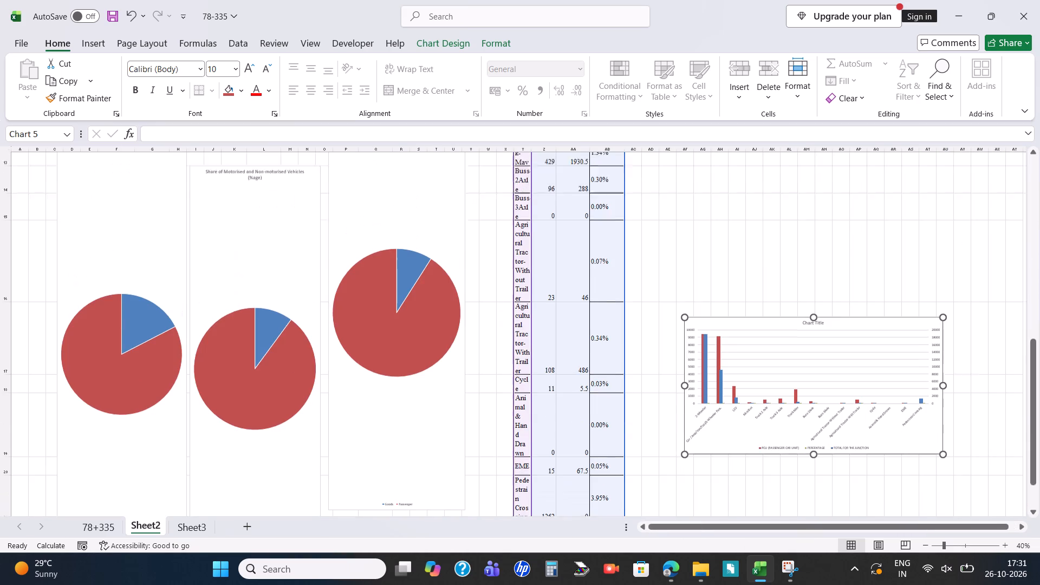
scroll(372, 392, "up", 2)
scroll(383, 381, "down", 1)
left_click(434, 330)
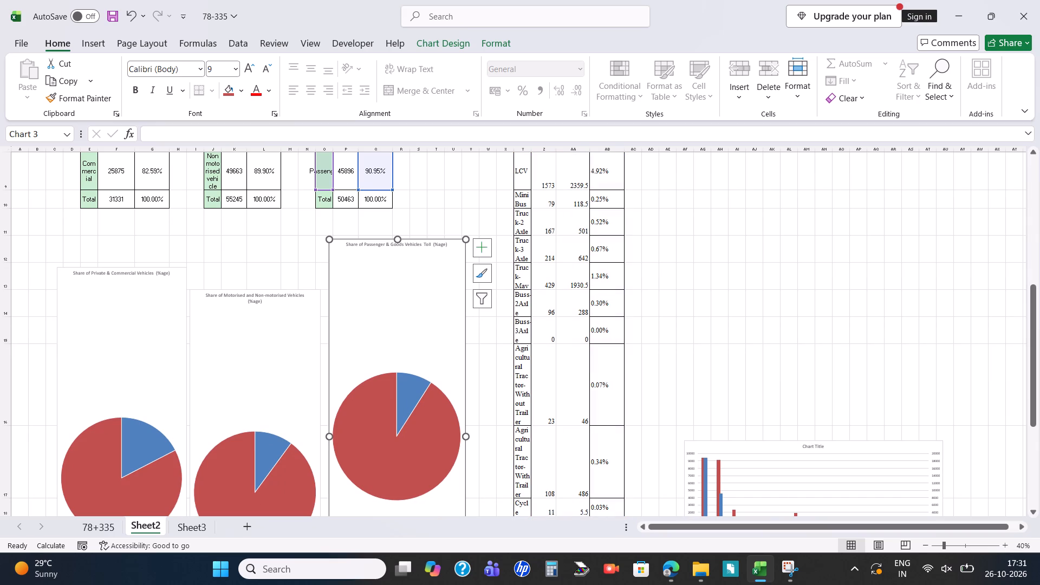
left_click_drag(463, 436, 633, 401)
scroll(596, 407, "down", 3)
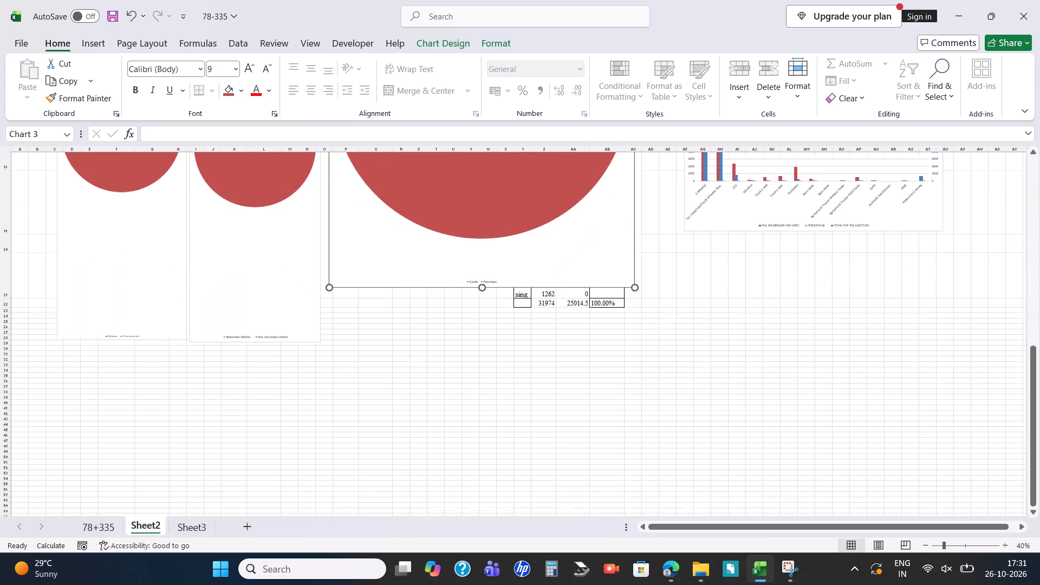
scroll(580, 388, "up", 2)
scroll(526, 429, "down", 1)
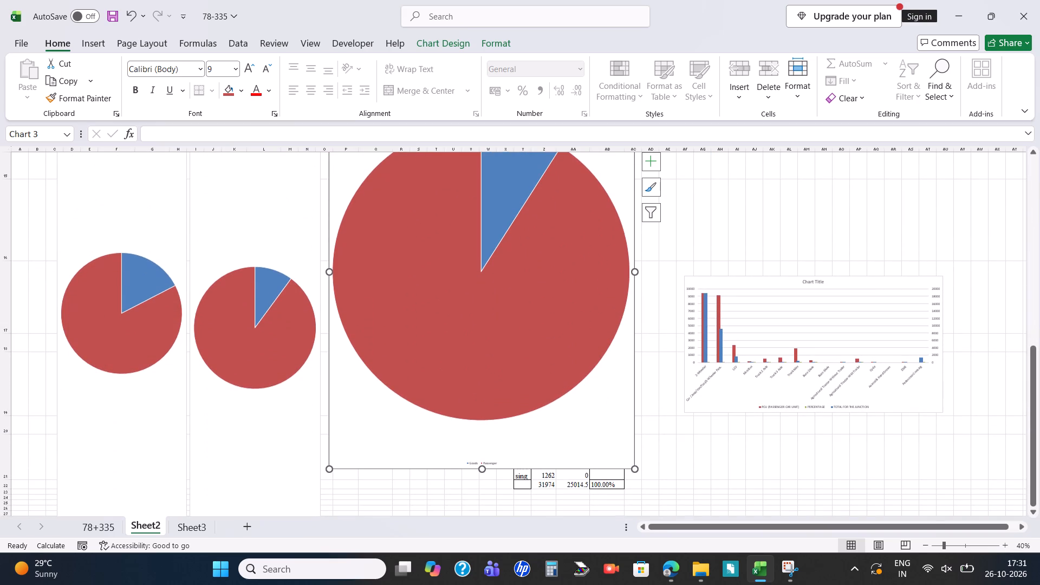
left_click(486, 470)
left_click_drag(484, 470, 474, 323)
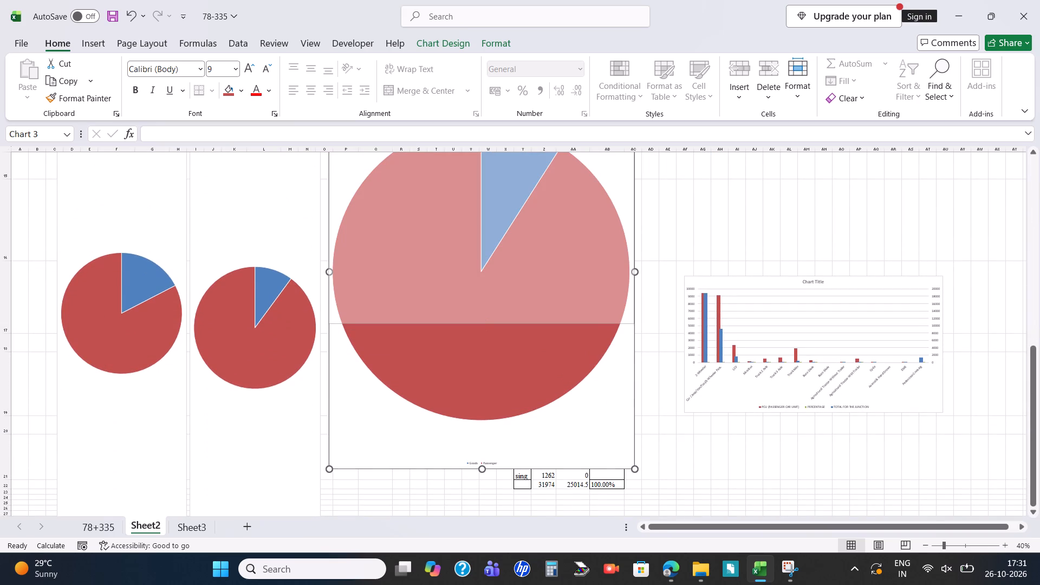
left_click_drag(631, 322, 594, 240)
scroll(571, 311, "up", 1)
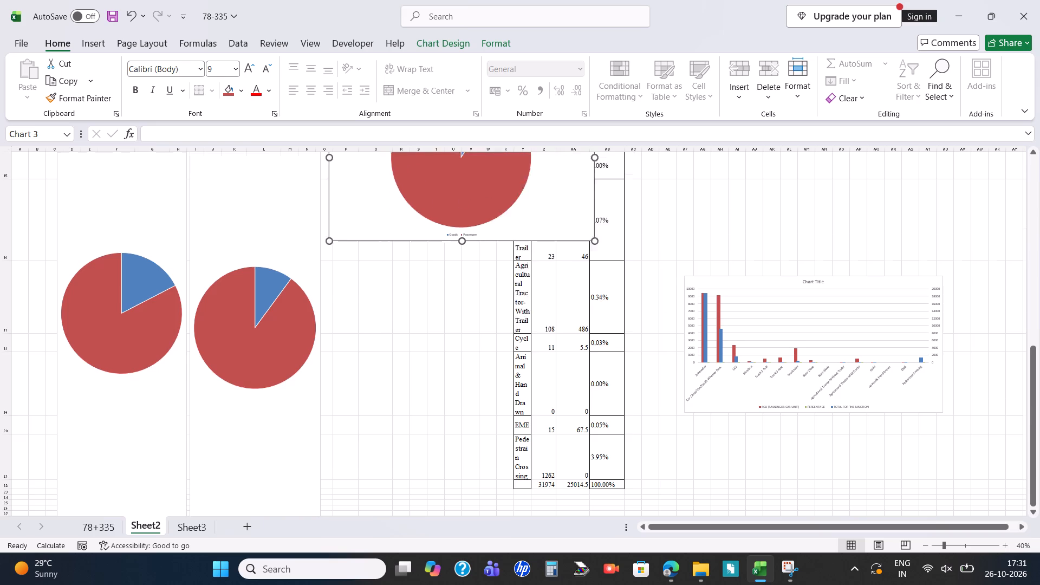
scroll(561, 314, "up", 2)
scroll(545, 375, "down", 1)
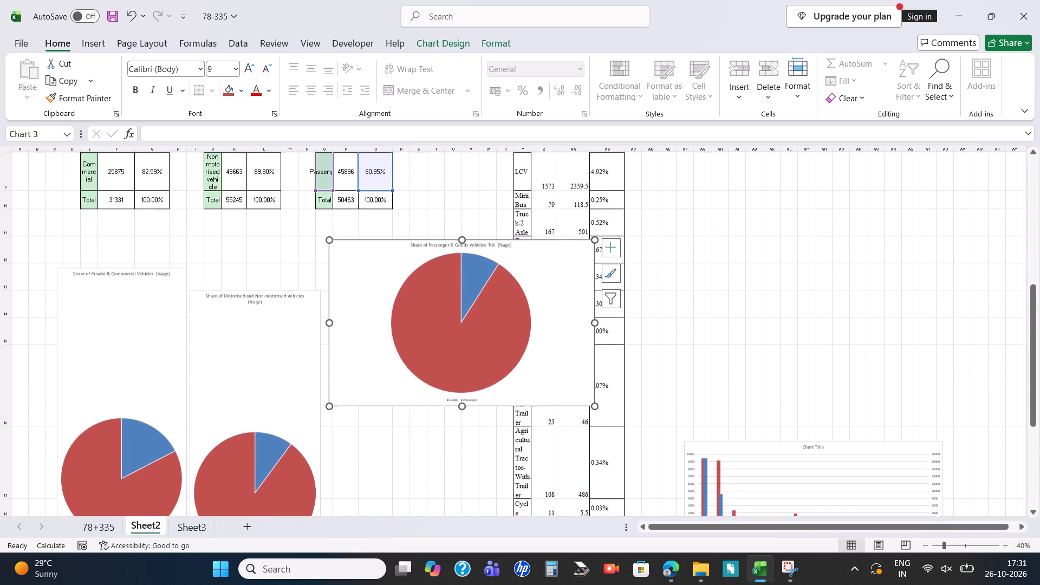
Shorten and widen the Share of Motorised and Non-motorised Vehicles pie chart to span about columns I to S and rows 14 to 17.
left_click(291, 337)
scroll(323, 366, "down", 2)
scroll(328, 425, "down", 2)
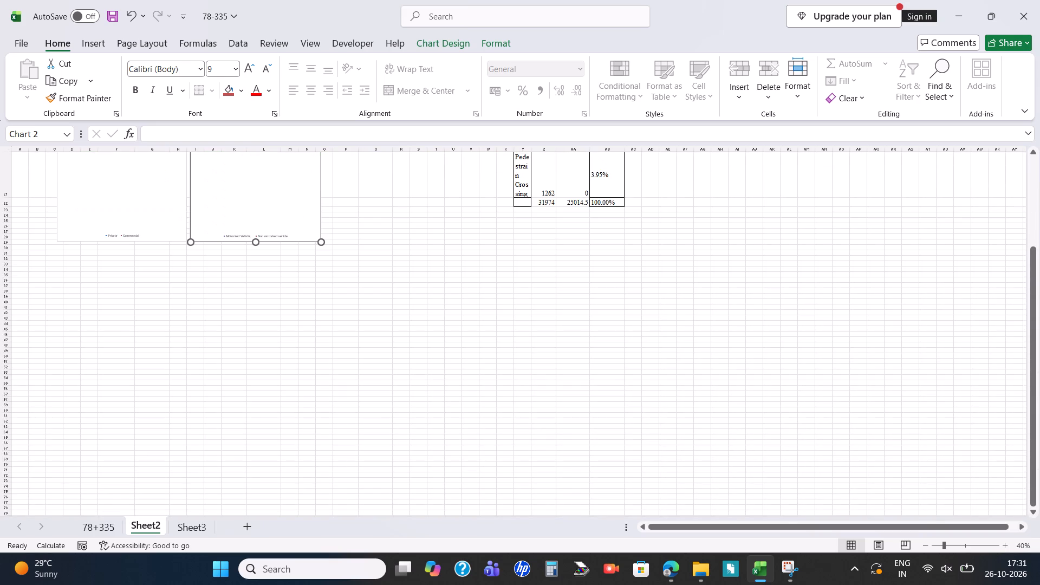
left_click_drag(255, 245, 263, 116)
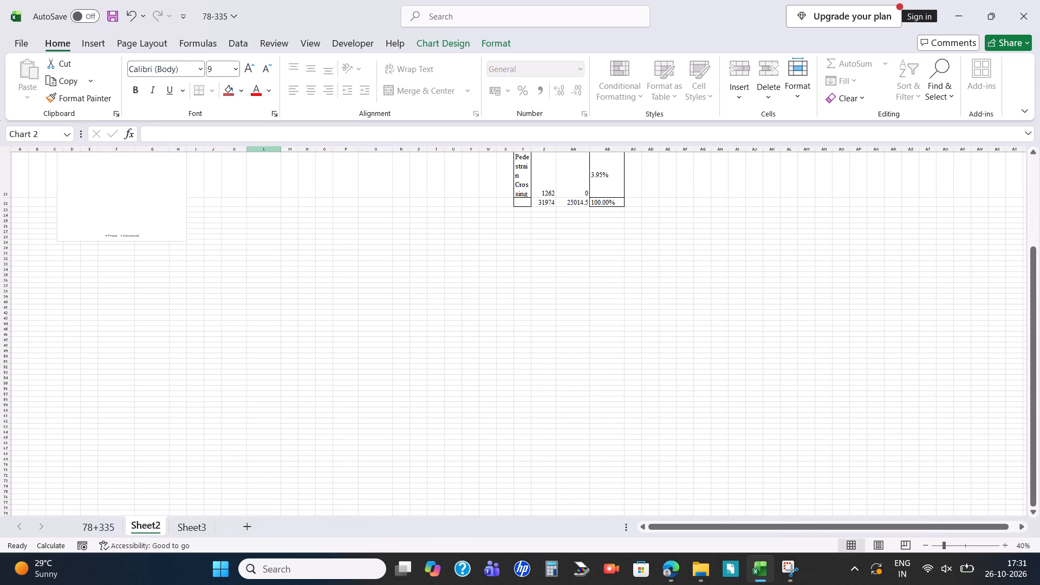
scroll(275, 216, "up", 3)
left_click_drag(256, 481, 281, 354)
left_click_drag(321, 279, 355, 279)
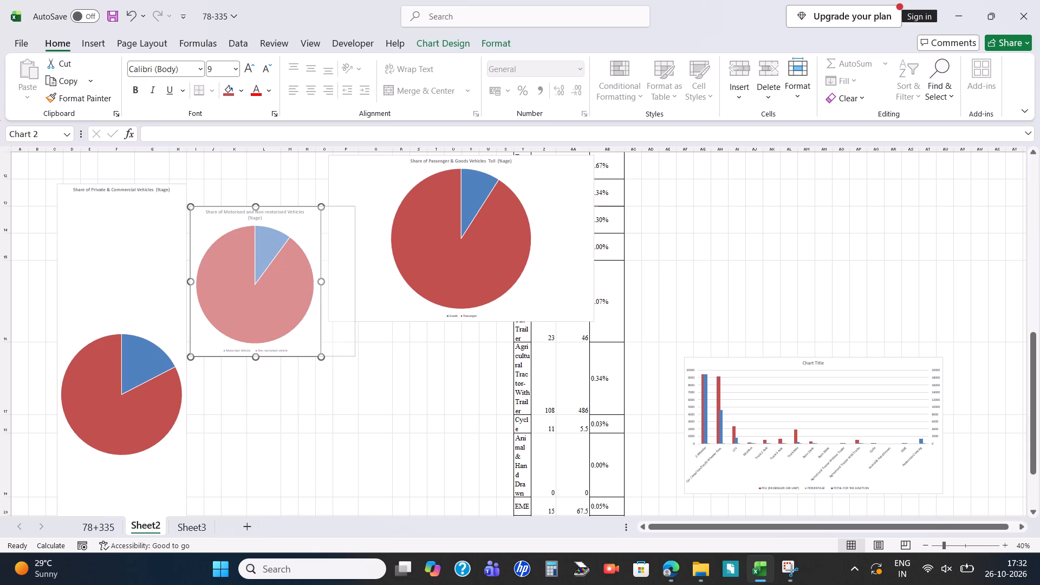
left_click_drag(355, 279, 414, 281)
Move the motorised and non-motorised vehicles pie chart just below its table, with its upper-left corner near column H, row 12.
left_click_drag(347, 206, 347, 205)
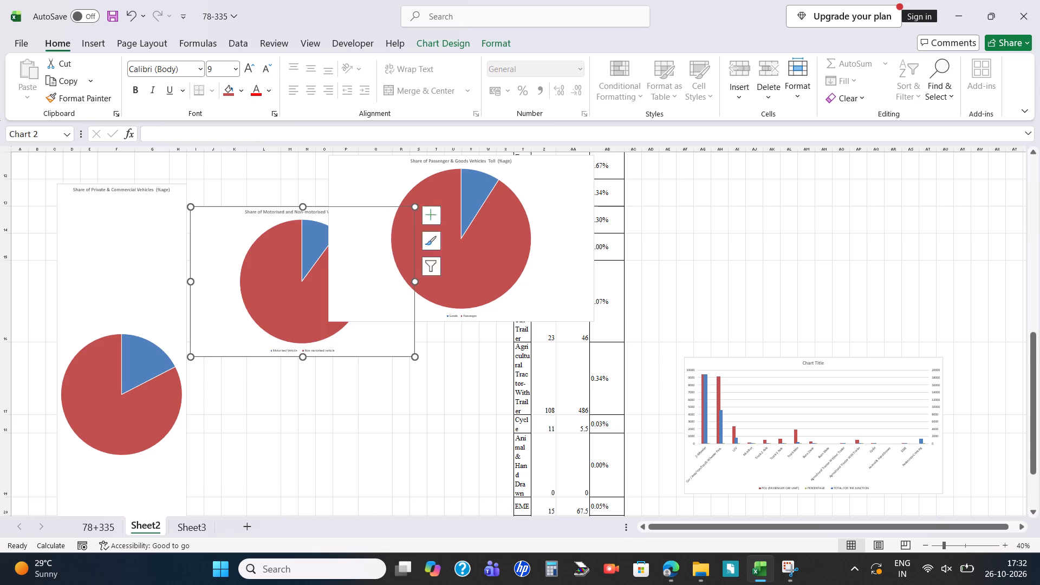
left_click_drag(347, 205, 328, 198)
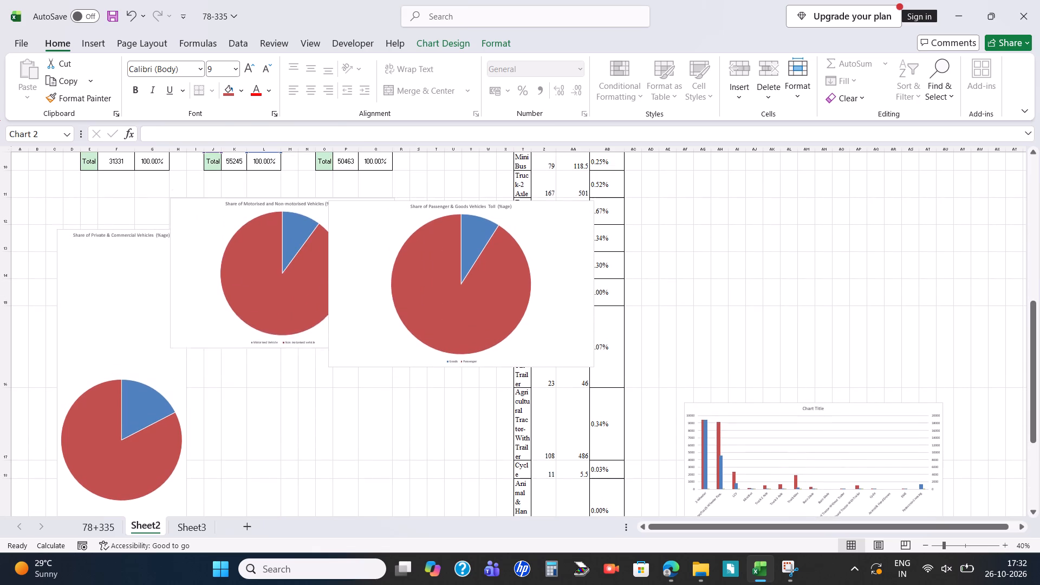
left_click_drag(328, 198, 325, 206)
Shorten and widen the Share of Private & Commercial Vehicles pie chart so it spans about columns B to K and rows 13 to 16.
left_click(150, 404)
scroll(153, 398, "down", 2)
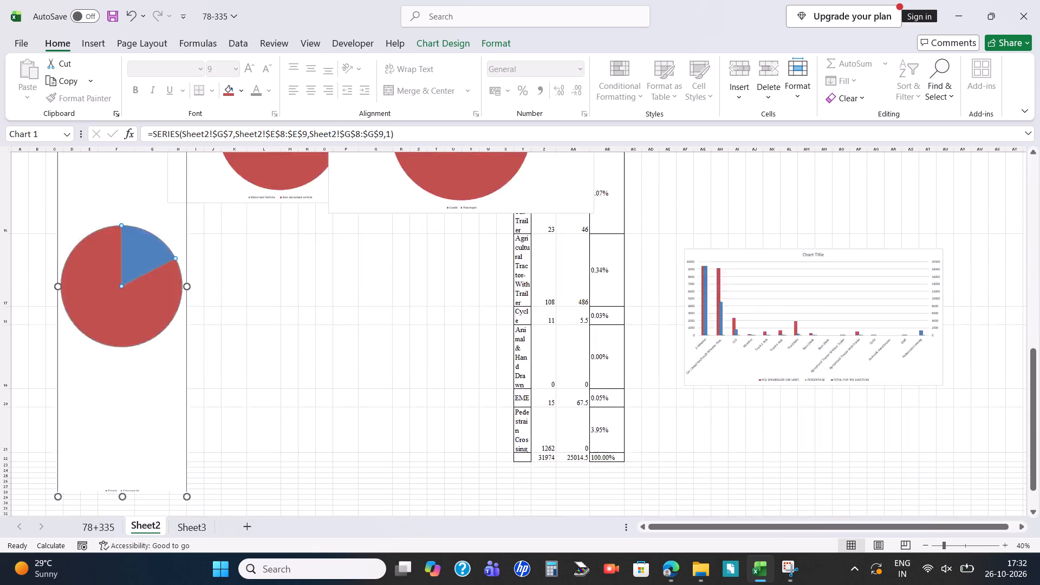
scroll(153, 398, "down", 2)
scroll(123, 198, "up", 3)
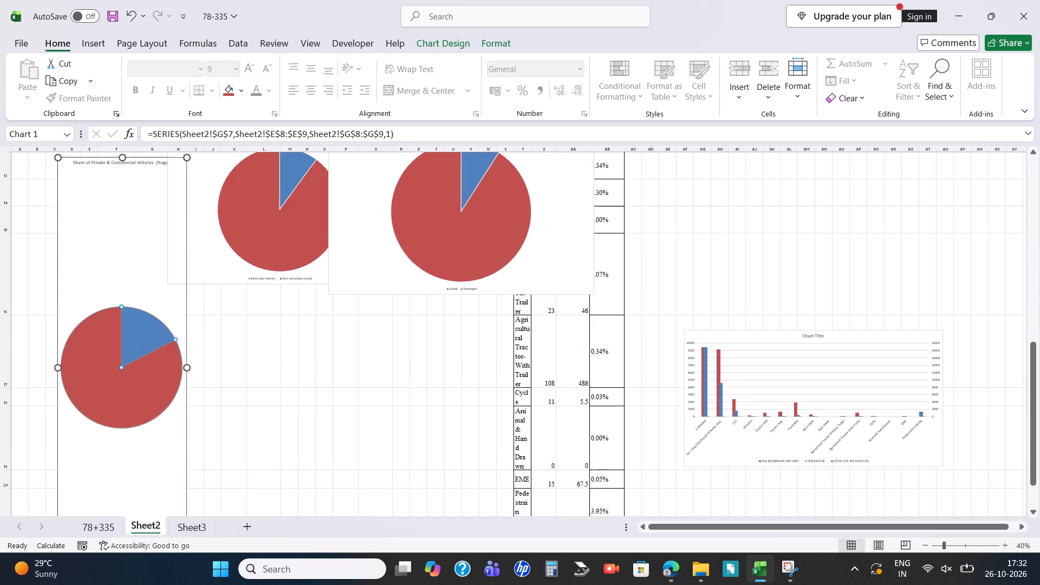
scroll(136, 309, "down", 1)
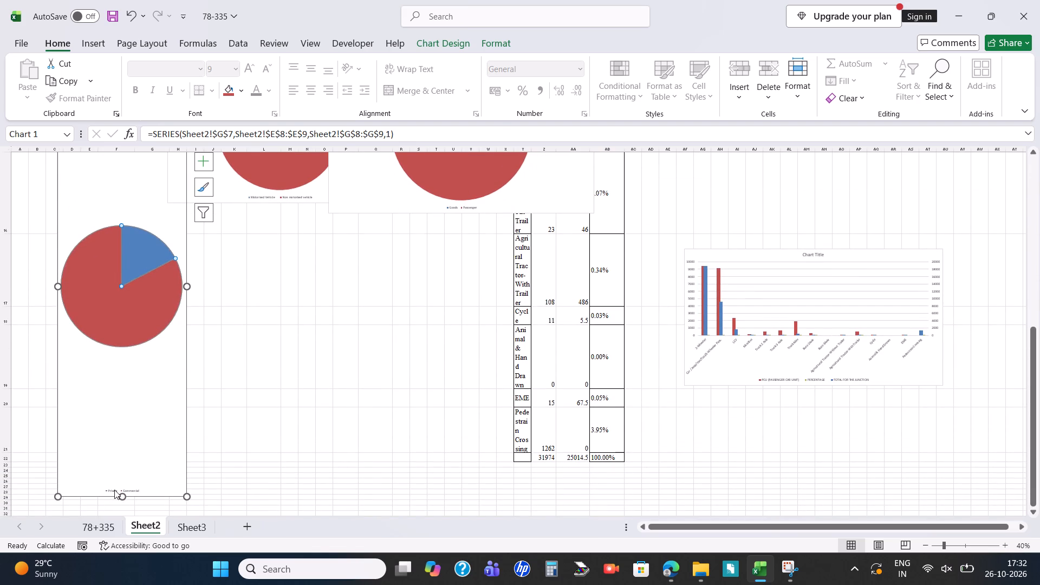
left_click_drag(121, 493, 148, 197)
scroll(158, 266, "up", 1)
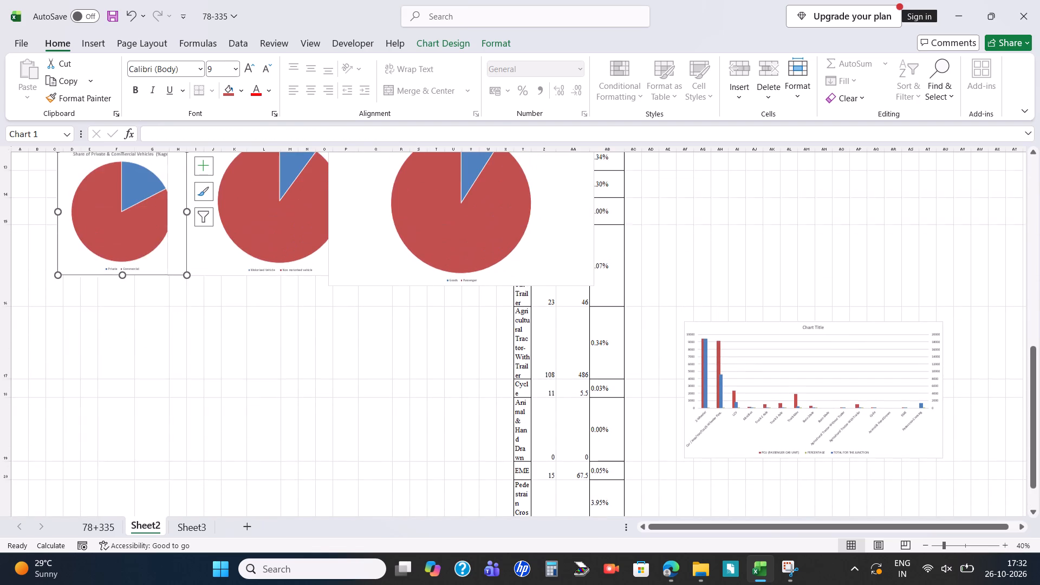
left_click_drag(60, 220, 29, 220)
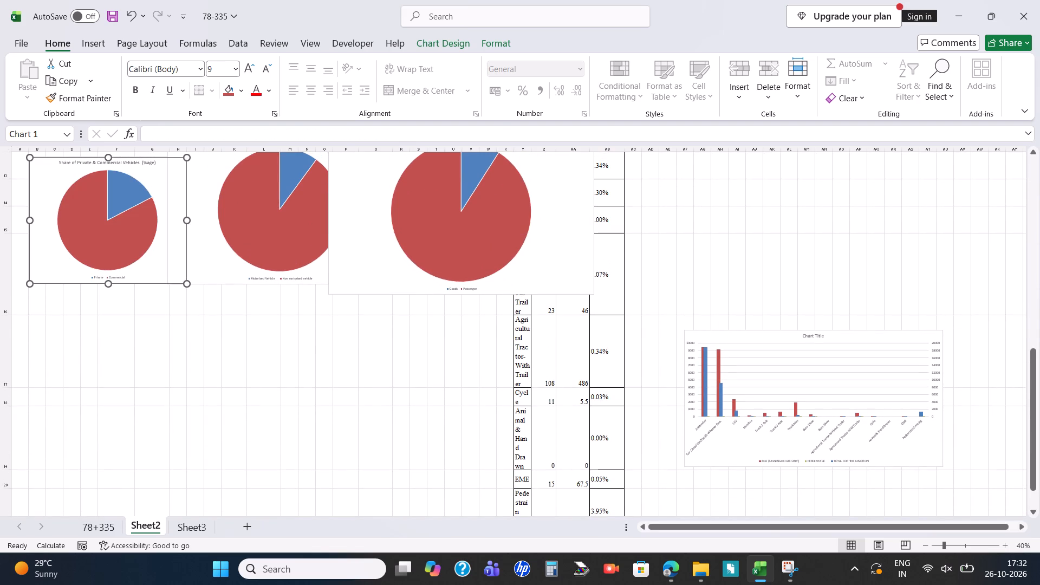
left_click_drag(185, 282, 240, 287)
Move the private and commercial vehicles pie chart to the sheet's left edge, with its upper-left corner in column A, row 12, and deselect it.
left_click_drag(176, 159, 147, 159)
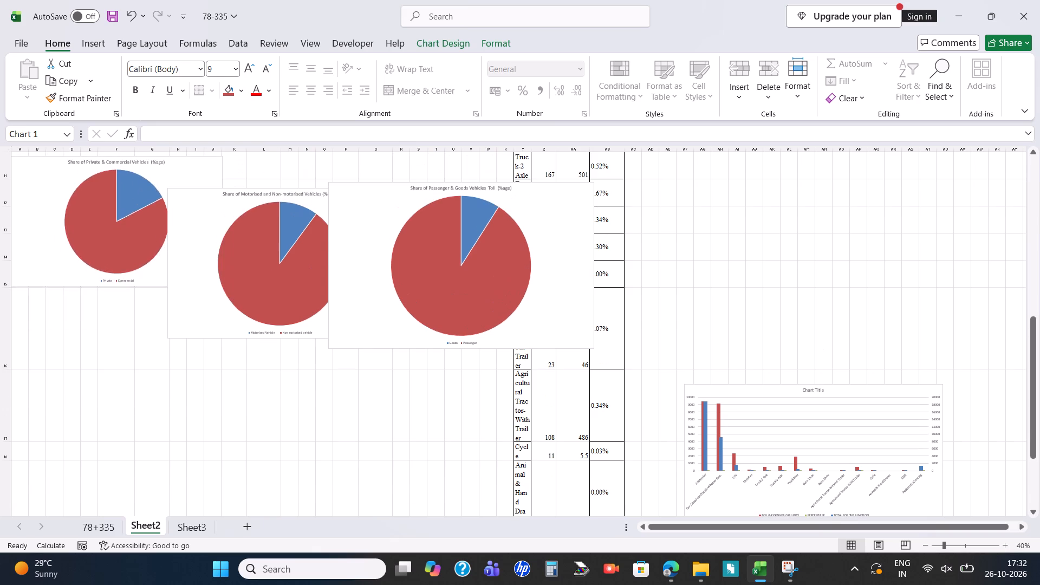
left_click_drag(147, 159, 120, 209)
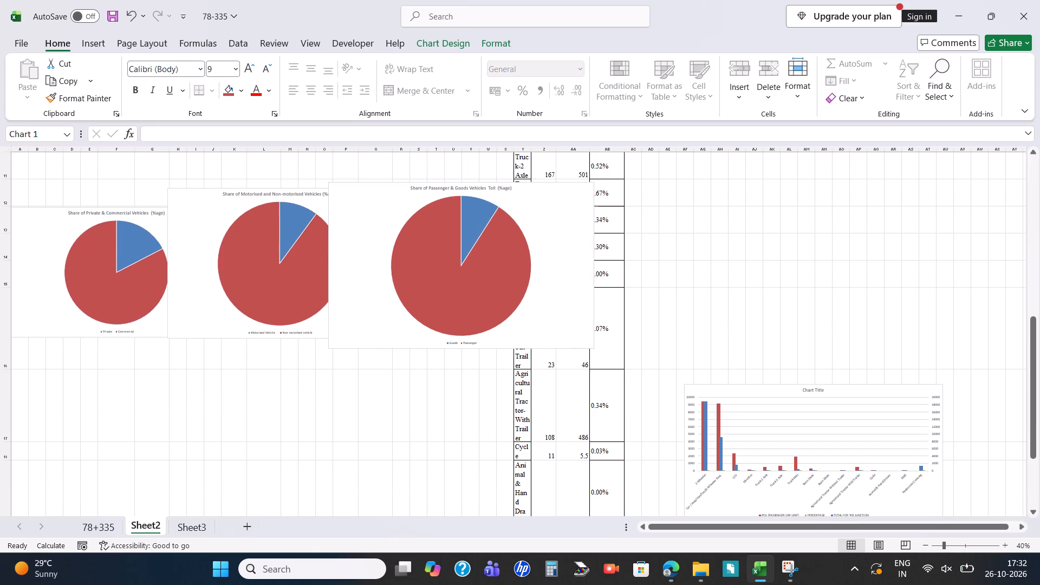
left_click_drag(120, 209, 129, 193)
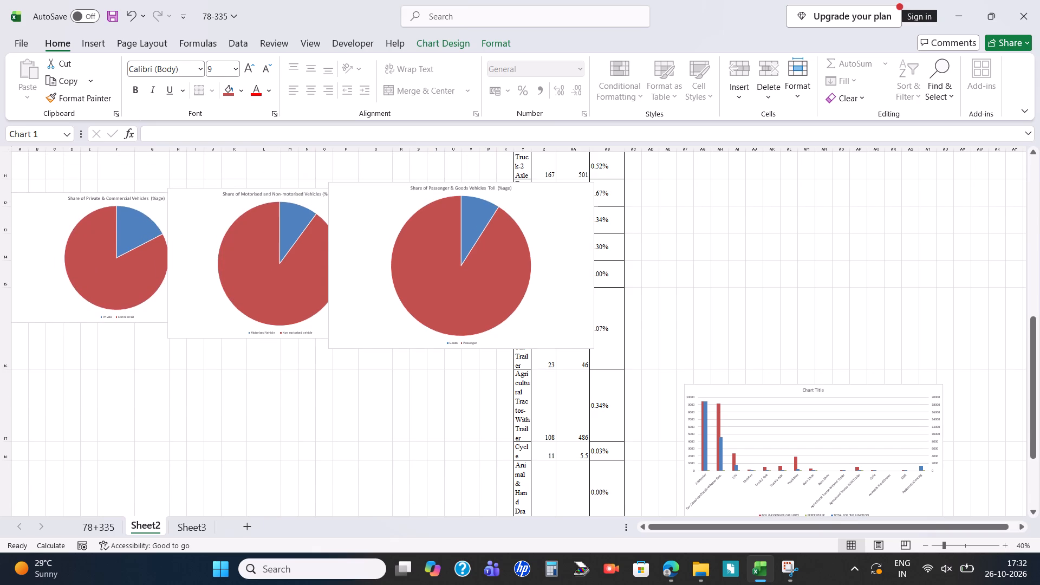
left_click(648, 525)
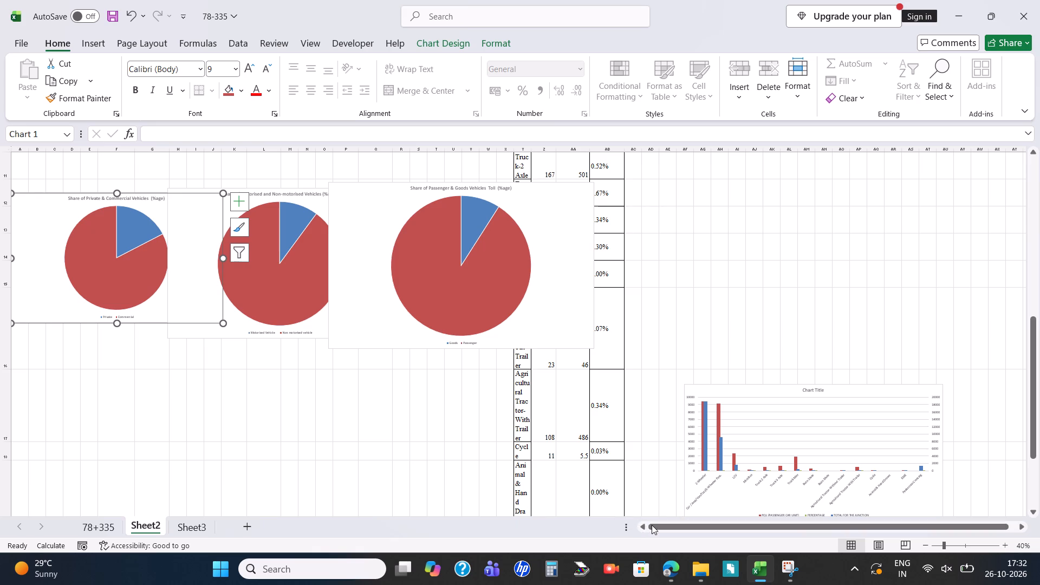
left_click_drag(652, 525, 559, 521)
left_click(182, 357)
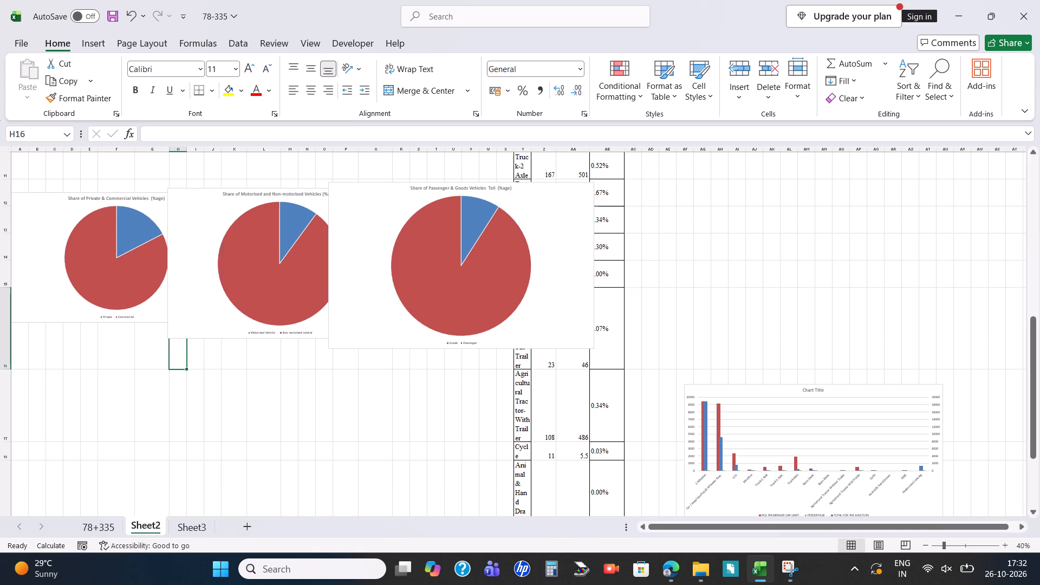
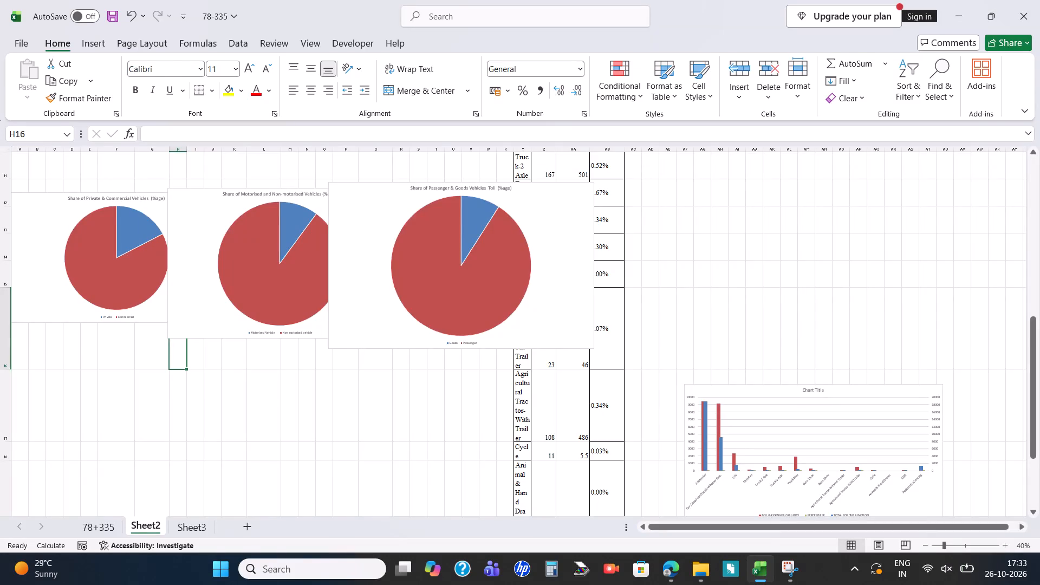
Move the passenger and goods vehicles pie chart right of the junction table, upper-left corner in column AE, row 12, and shrink it slightly.
left_click_drag(562, 214, 890, 231)
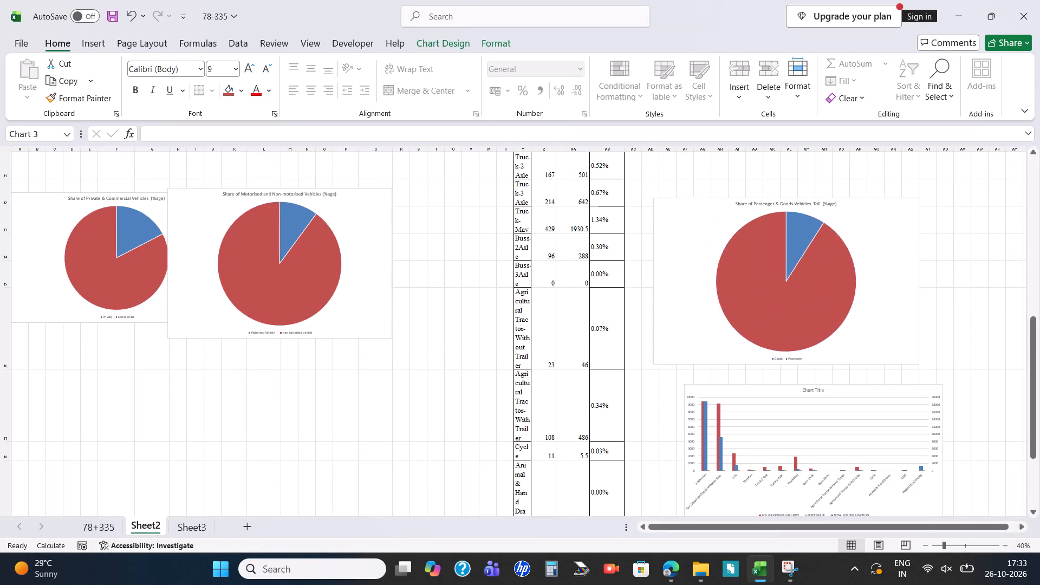
left_click_drag(890, 231, 905, 220)
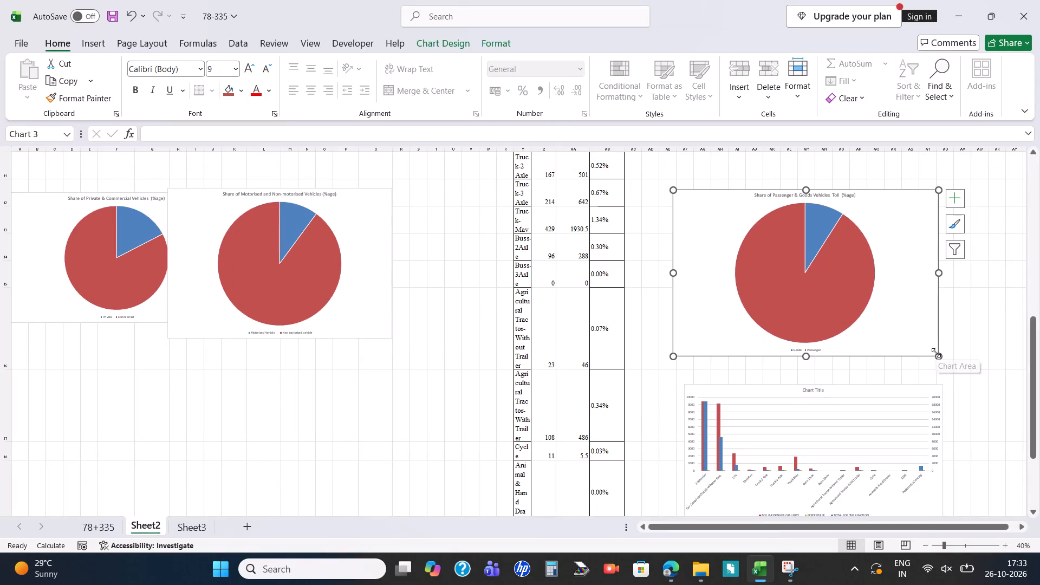
left_click_drag(938, 355, 914, 333)
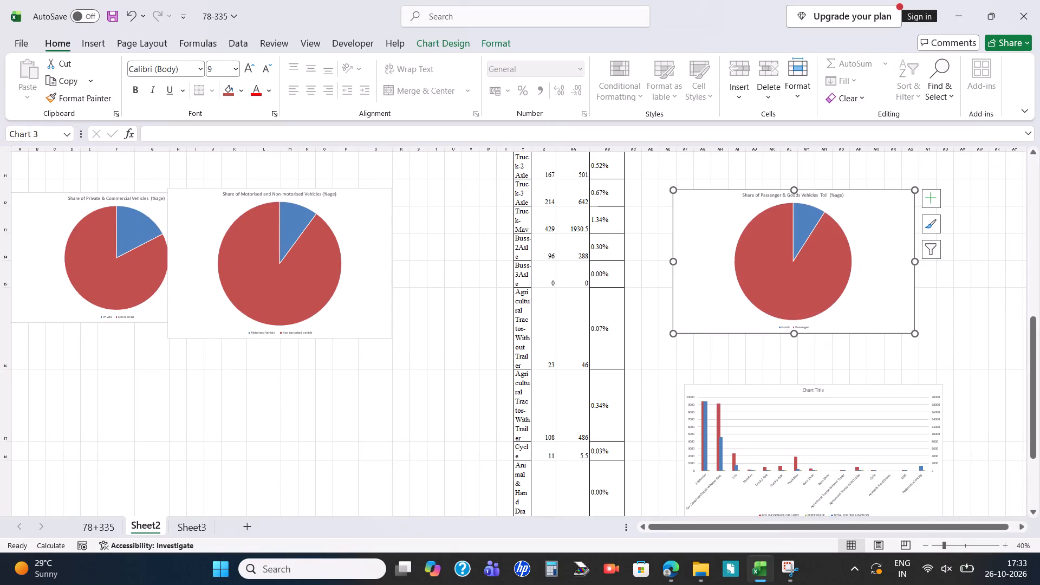
Move the motorised and non-motorised vehicles pie chart clear of the private and commercial one and shrink it to span about columns L to U, rows 12 to 16.
left_click_drag(382, 263, 462, 271)
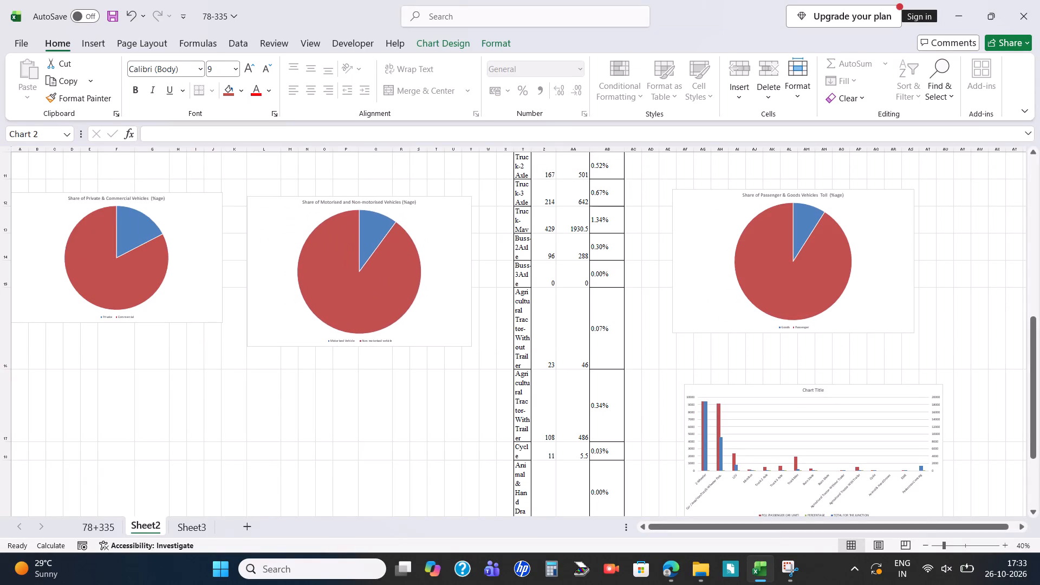
left_click_drag(462, 271, 459, 267)
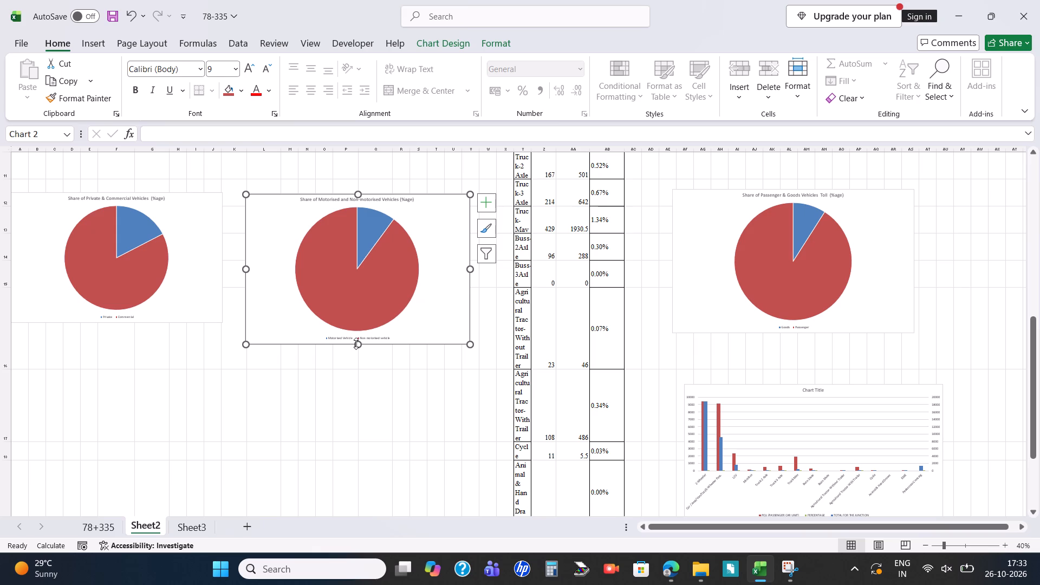
left_click_drag(356, 343, 363, 326)
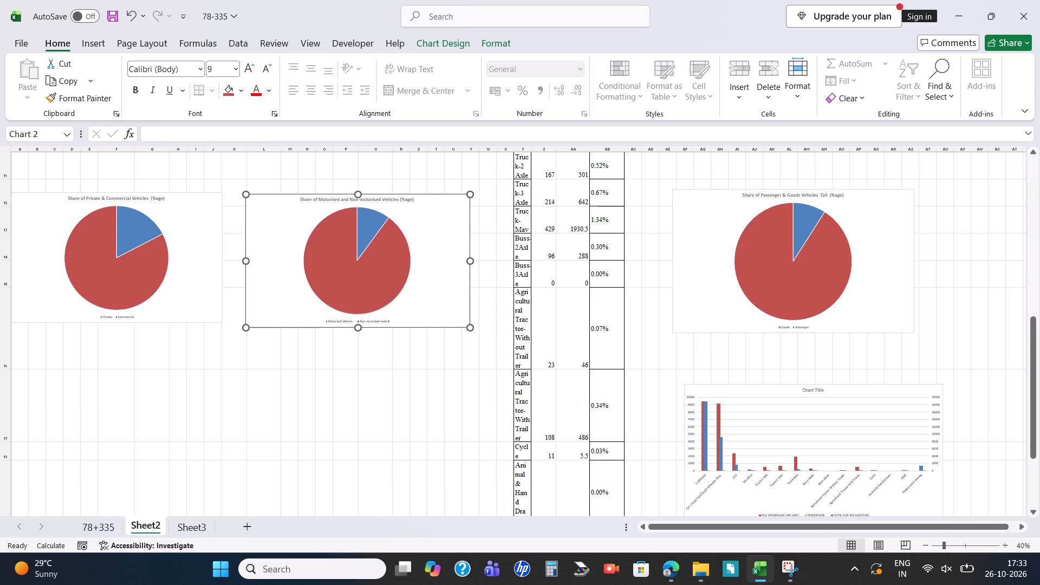
left_click_drag(467, 326, 454, 320)
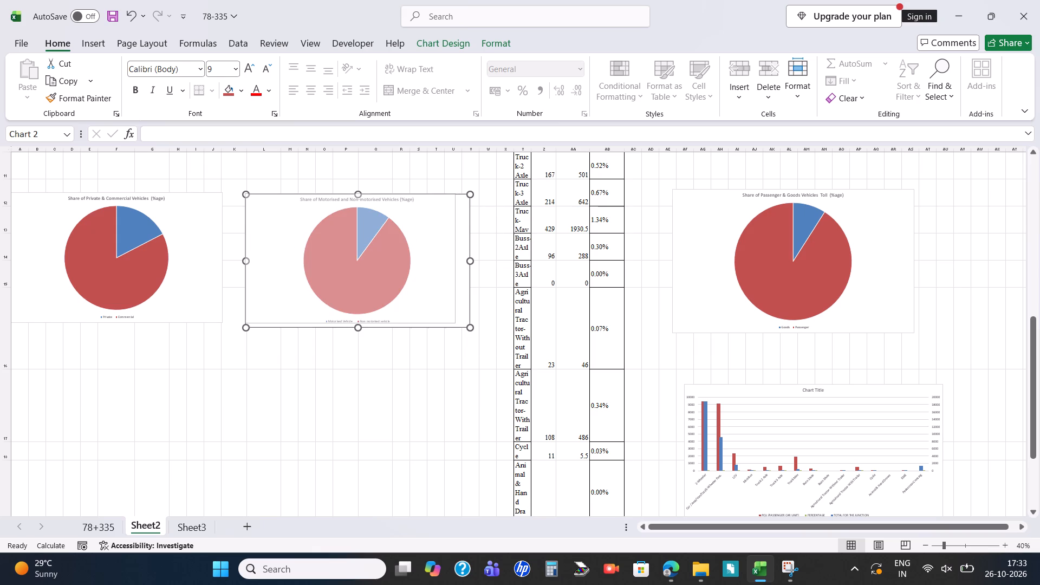
Shrink the passenger and goods vehicles pie chart to span about columns AE to AR and rows 12 to 16, and deselect it.
left_click(870, 321)
left_click_drag(913, 334, 903, 323)
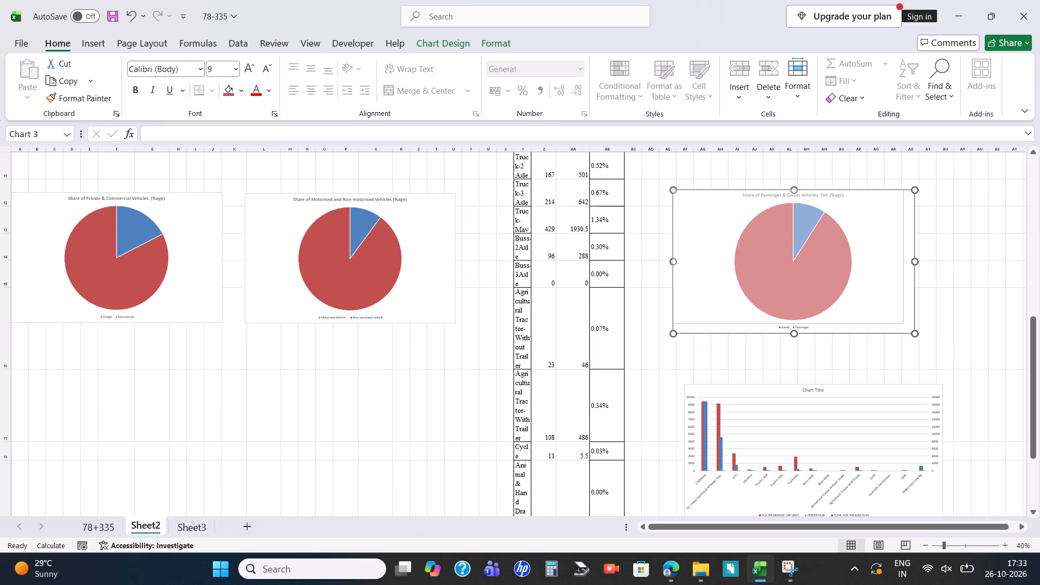
left_click_drag(903, 323, 896, 322)
left_click(941, 311)
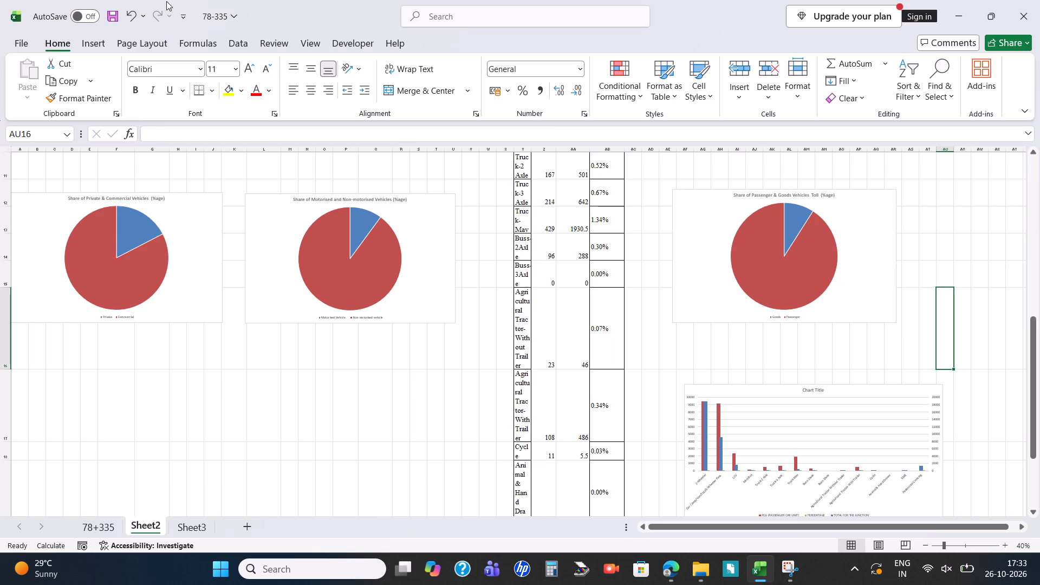
Save the workbook.
left_click(113, 24)
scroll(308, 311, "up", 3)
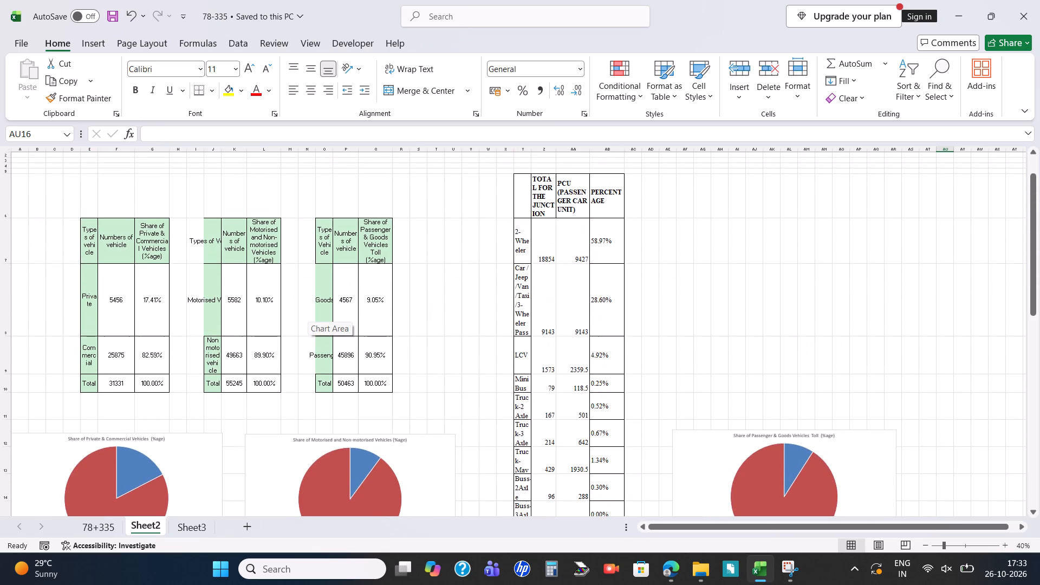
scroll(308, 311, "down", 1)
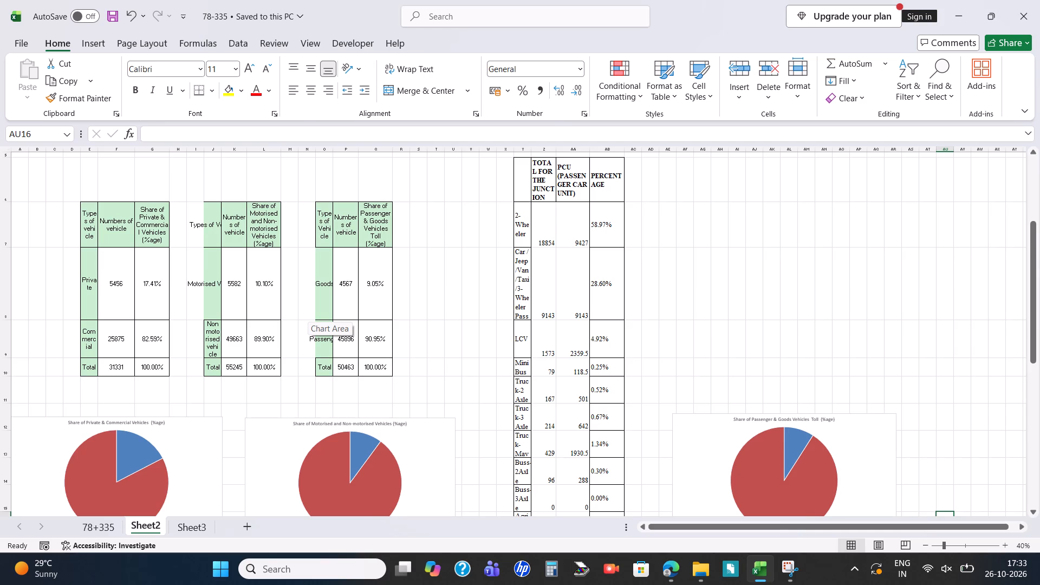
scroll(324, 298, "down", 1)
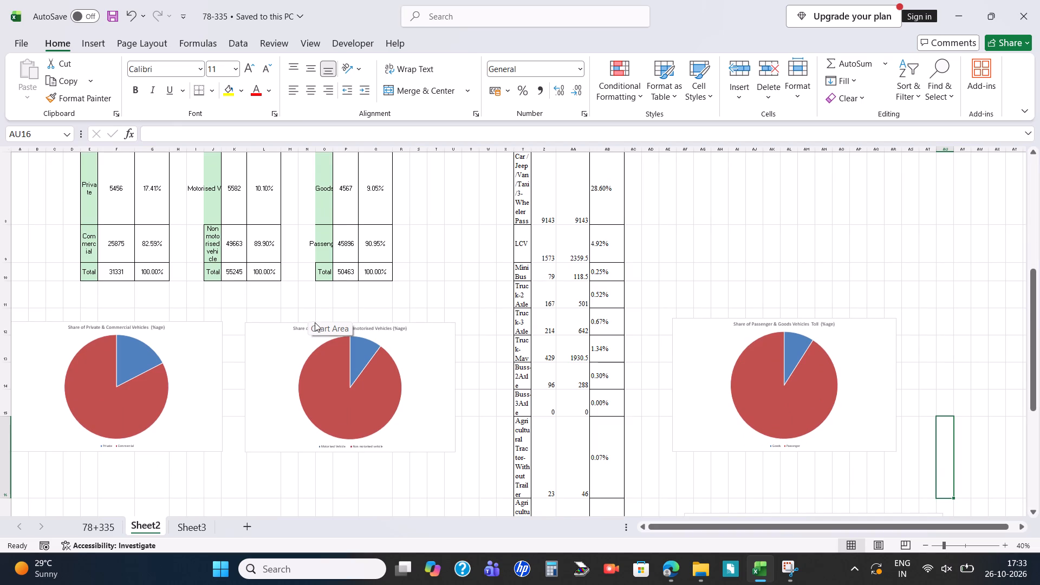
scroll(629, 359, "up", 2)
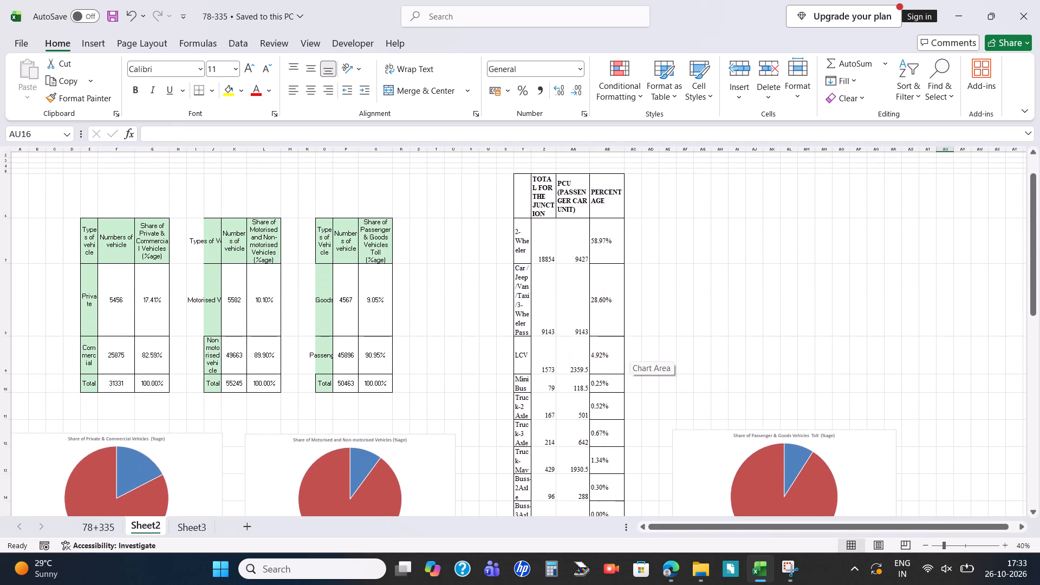
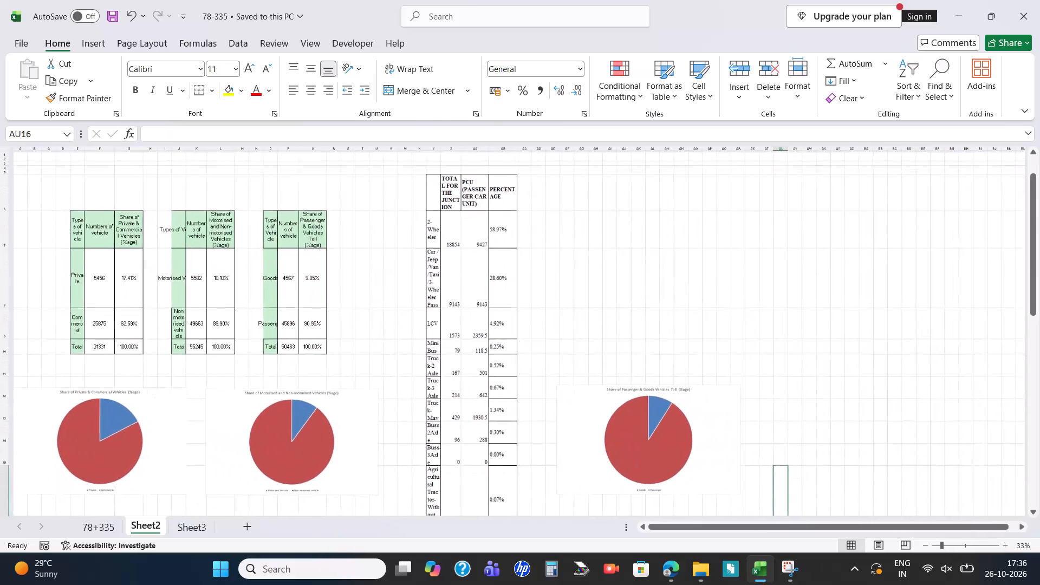
Examine the tables and charts on sheet 78+335 against the junction table and column chart on Sheet2.
scroll(619, 351, "down", 4)
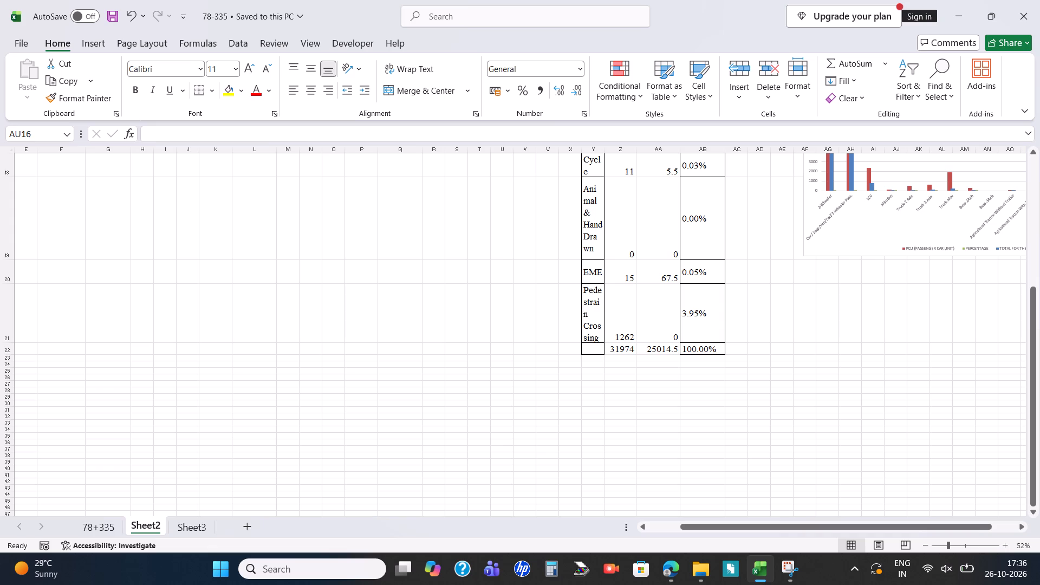
scroll(176, 501, "down", 1)
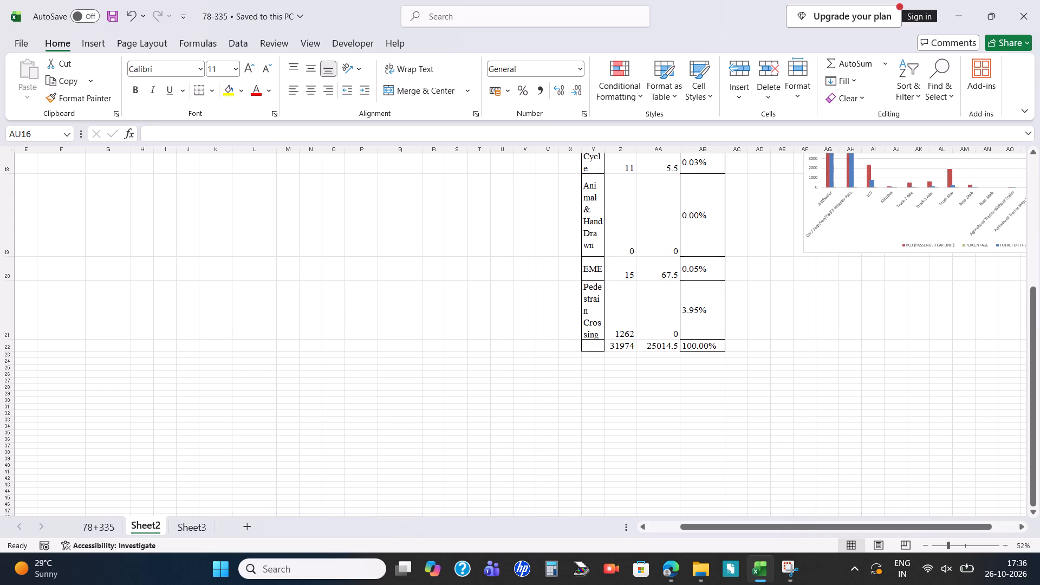
scroll(176, 501, "down", 1)
left_click(96, 523)
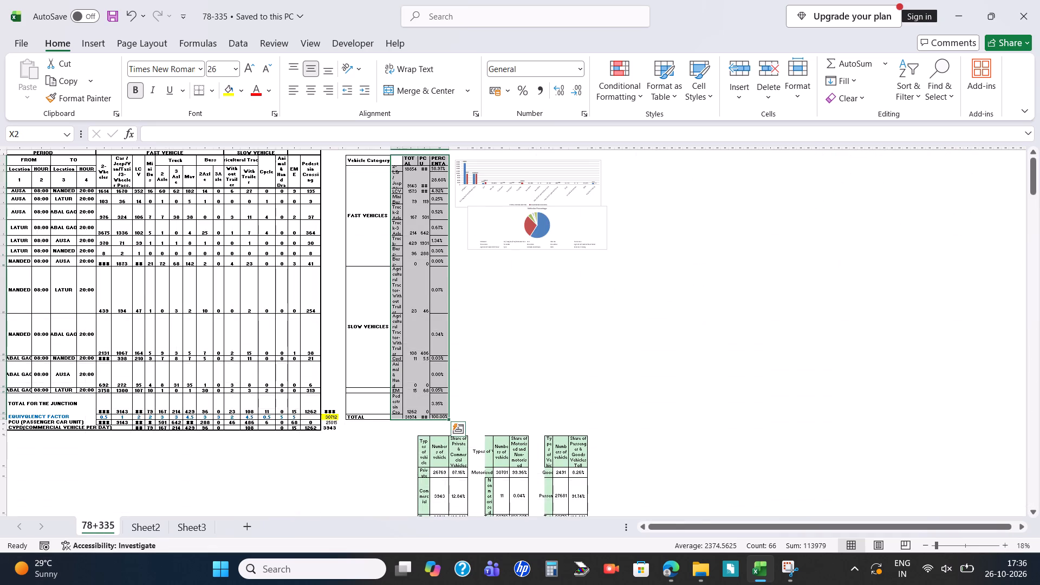
scroll(357, 311, "down", 5)
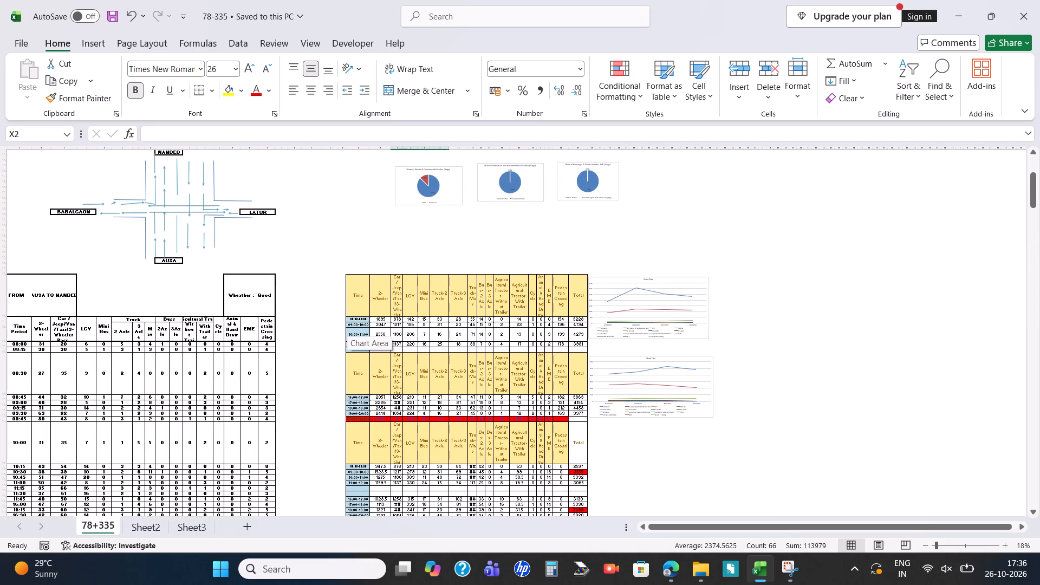
left_click(154, 536)
scroll(398, 411, "up", 1)
scroll(398, 411, "left", 1)
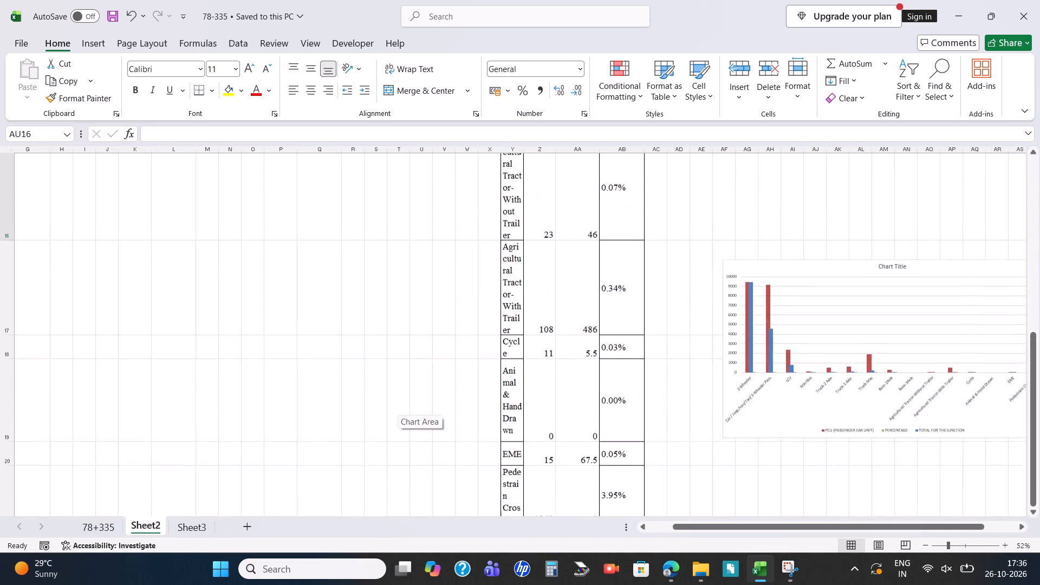
scroll(398, 411, "left", 2)
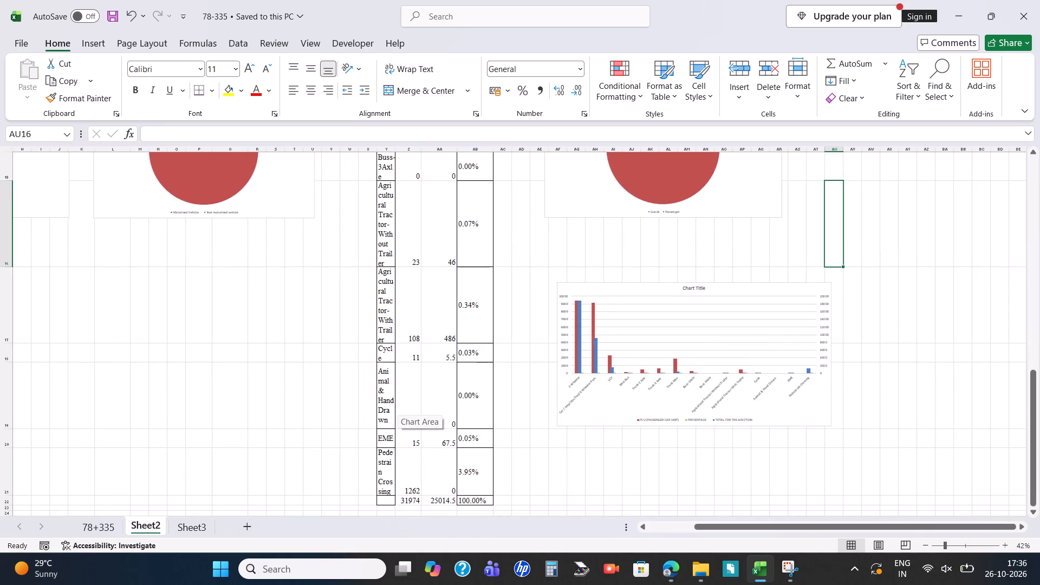